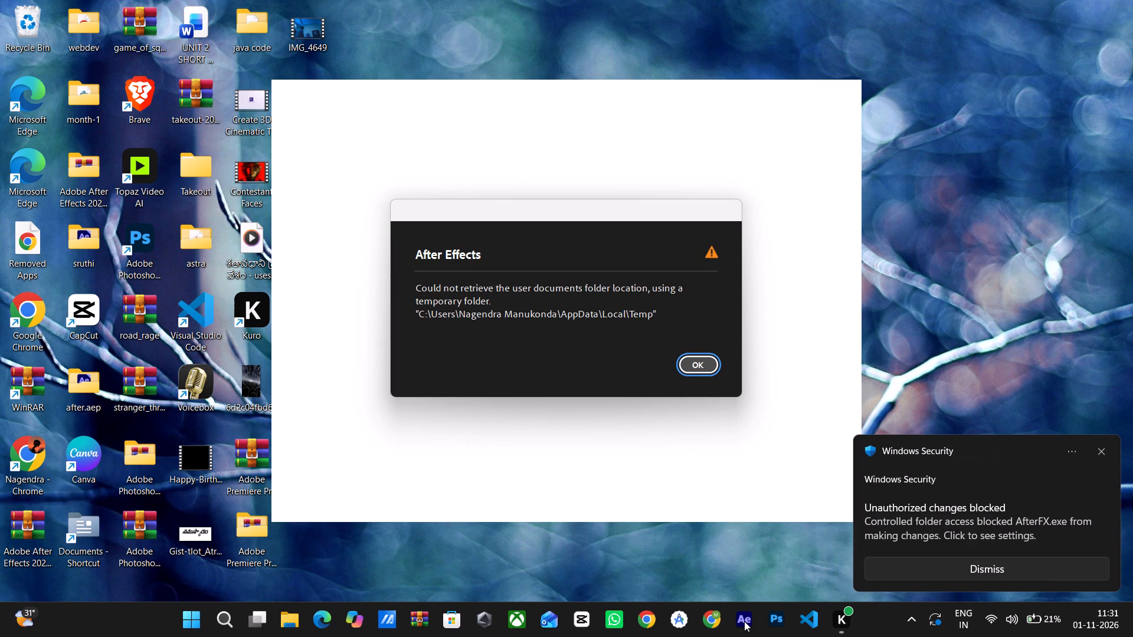
# Close the Windows Security notification about blocked unauthorized changes.
pyautogui.click(1097, 454)
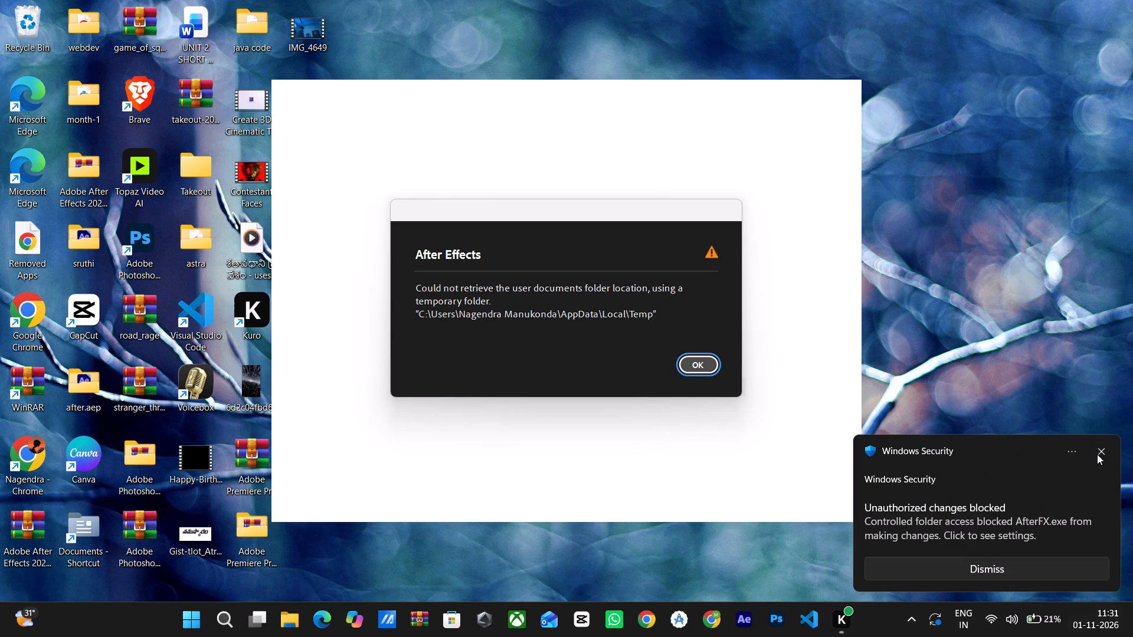
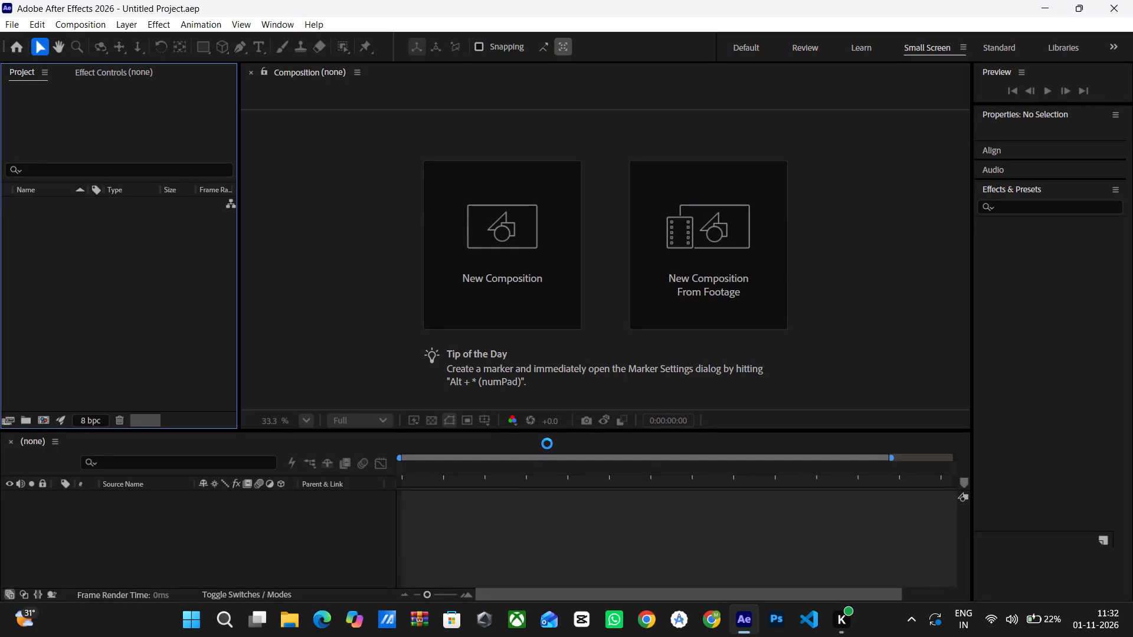
# Open the project file chudam from the Adobe After Effects Auto-Save folder.
pyautogui.click(17, 24)
pyautogui.click(31, 52)
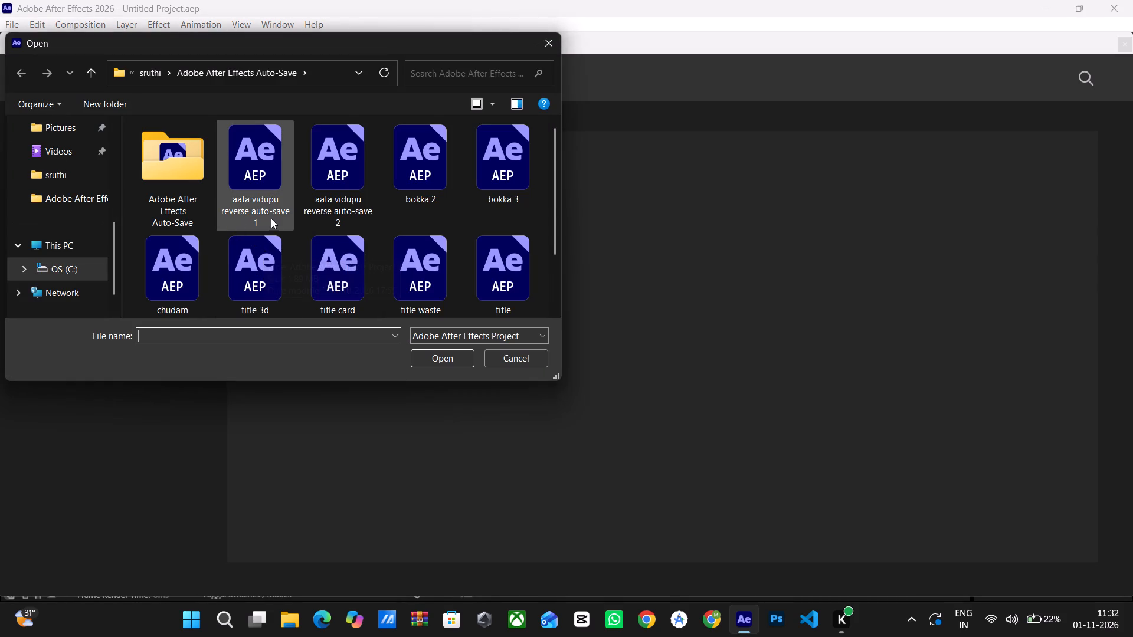
pyautogui.scroll(-1, 409, 264)
pyautogui.click(198, 161)
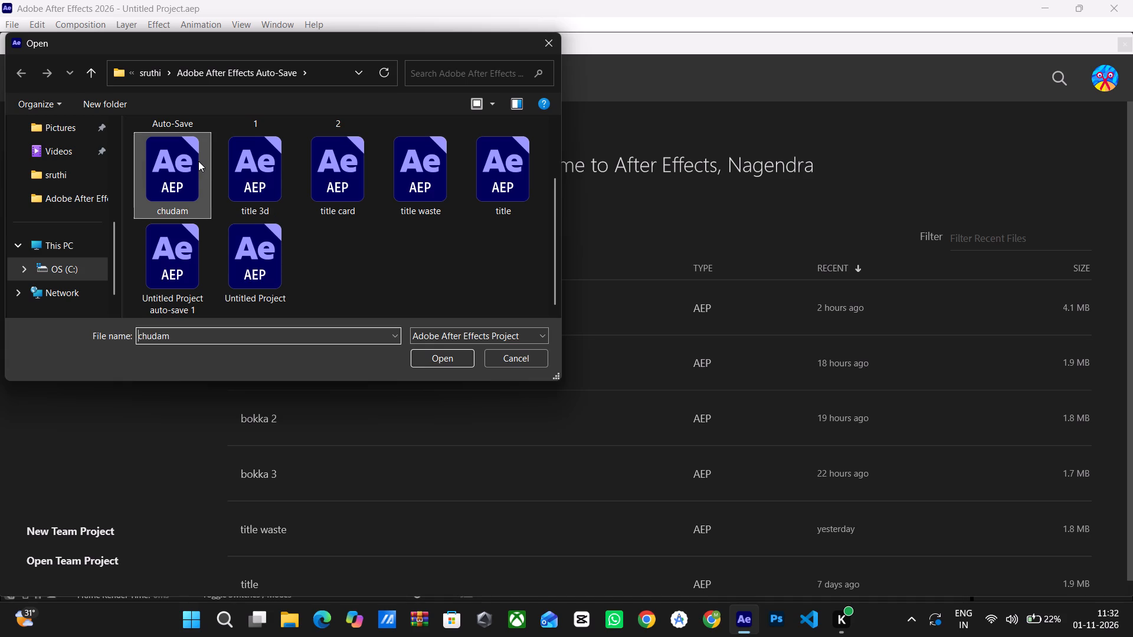
pyautogui.click(437, 360)
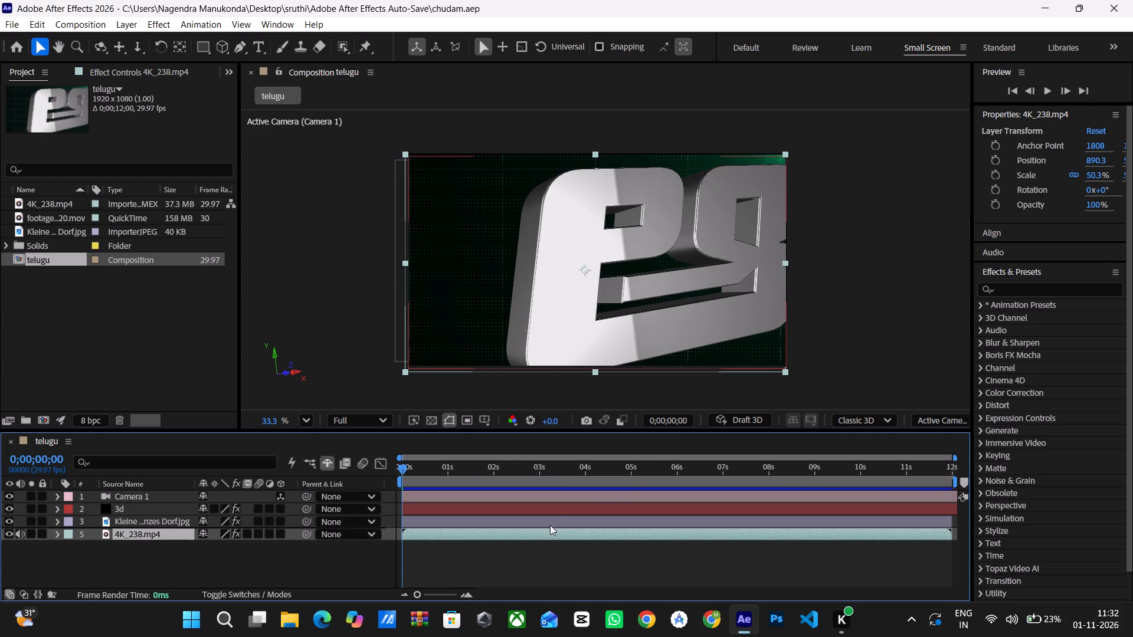
# Deselect the layers and play a preview of the telugu composition.
pyautogui.click(372, 375)
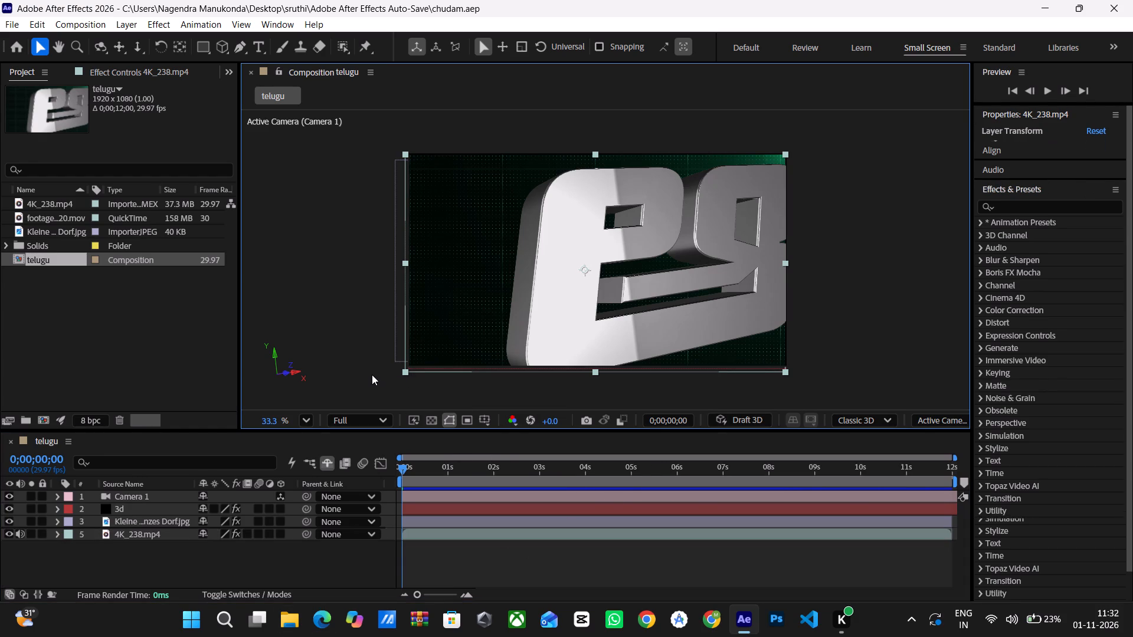
pyautogui.click(372, 375)
pyautogui.press('space')
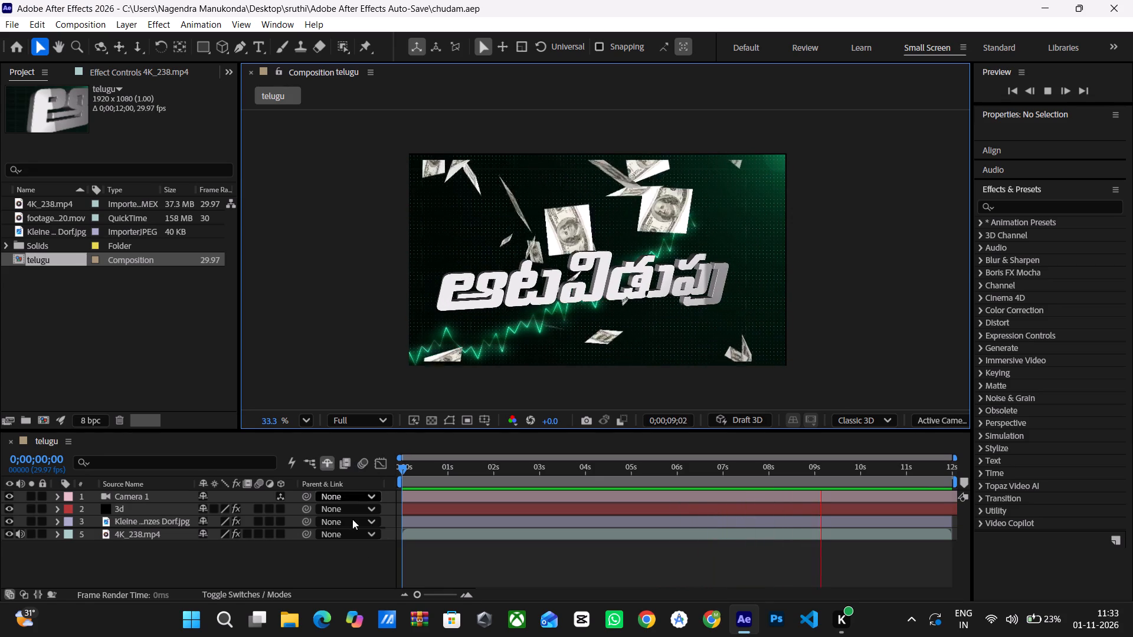
# Launch Photoshop and dismiss the security notification.
pyautogui.doubleClick(784, 627)
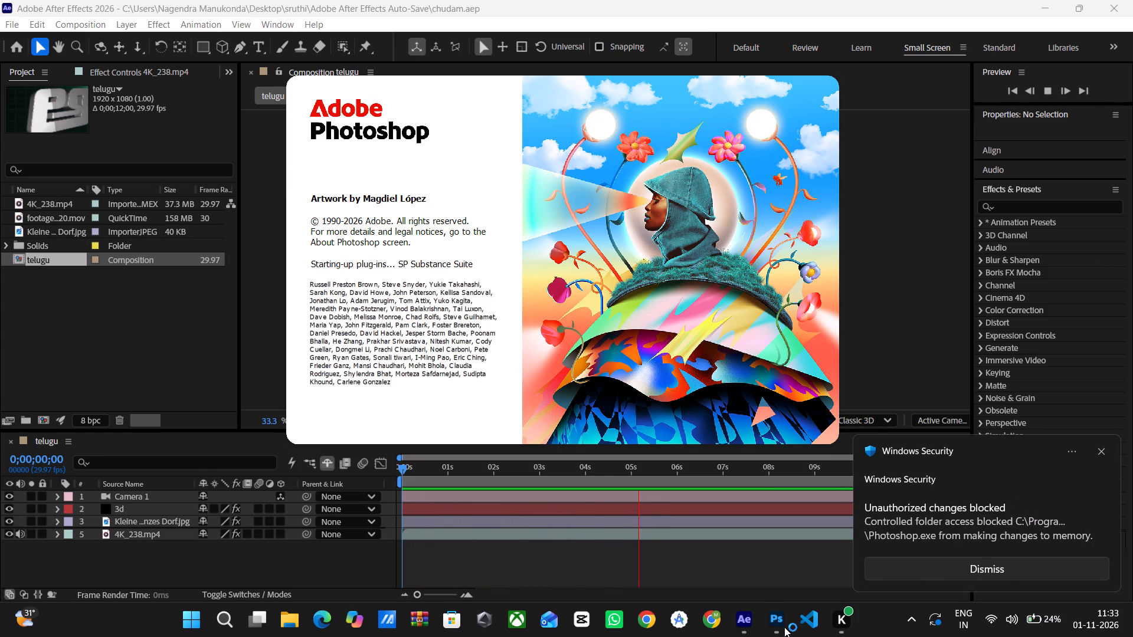
pyautogui.click(1101, 451)
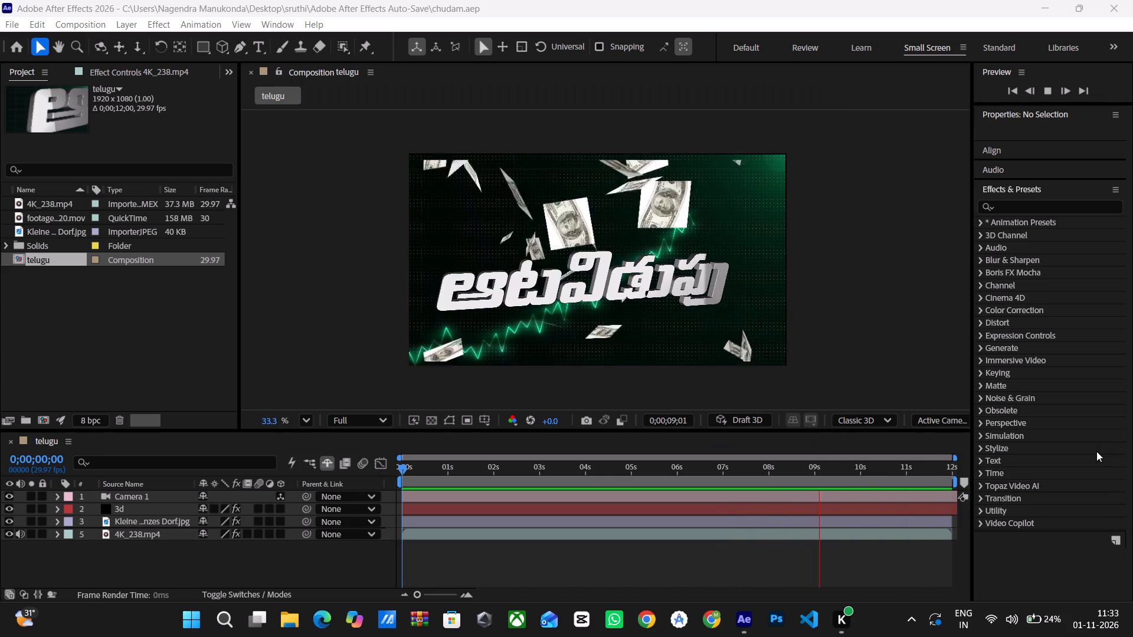
pyautogui.doubleClick(782, 620)
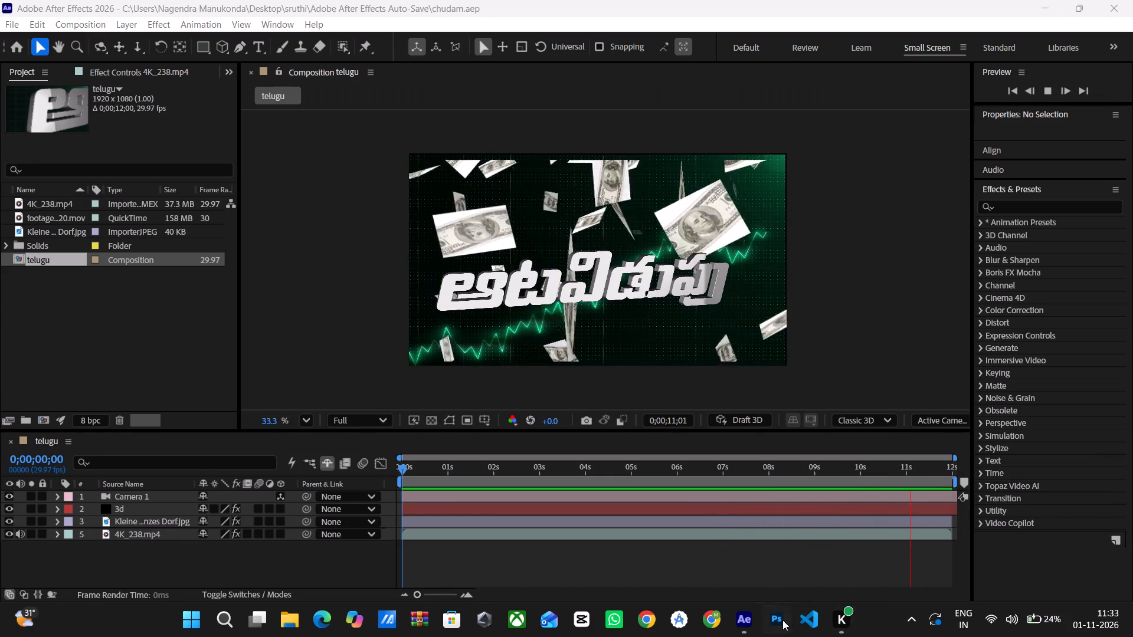
pyautogui.click(782, 620)
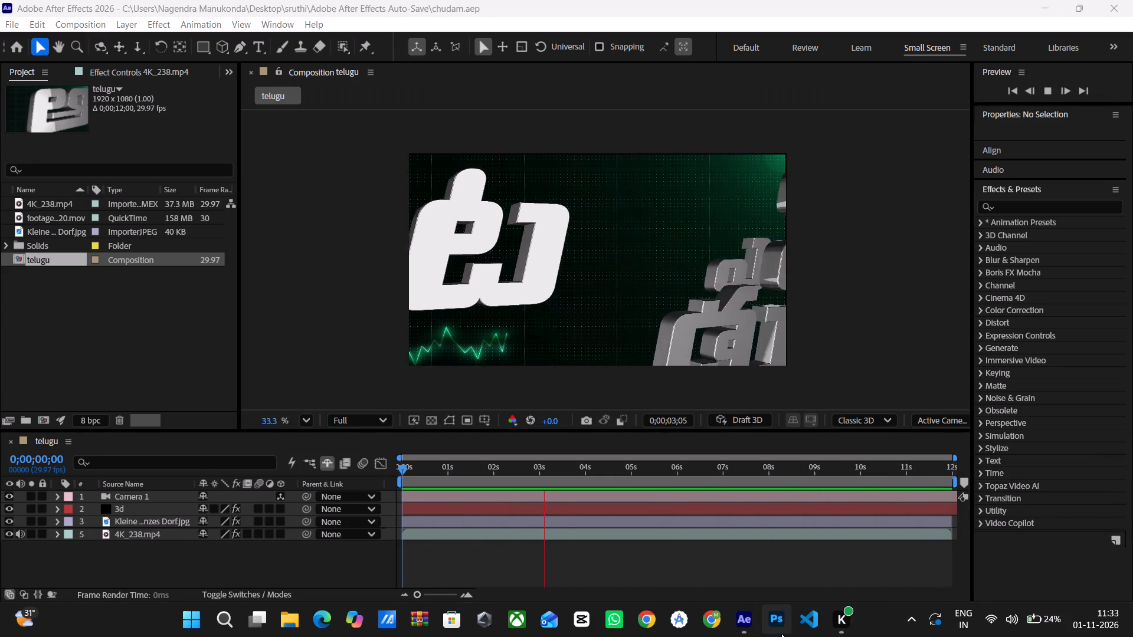
pyautogui.doubleClick(781, 633)
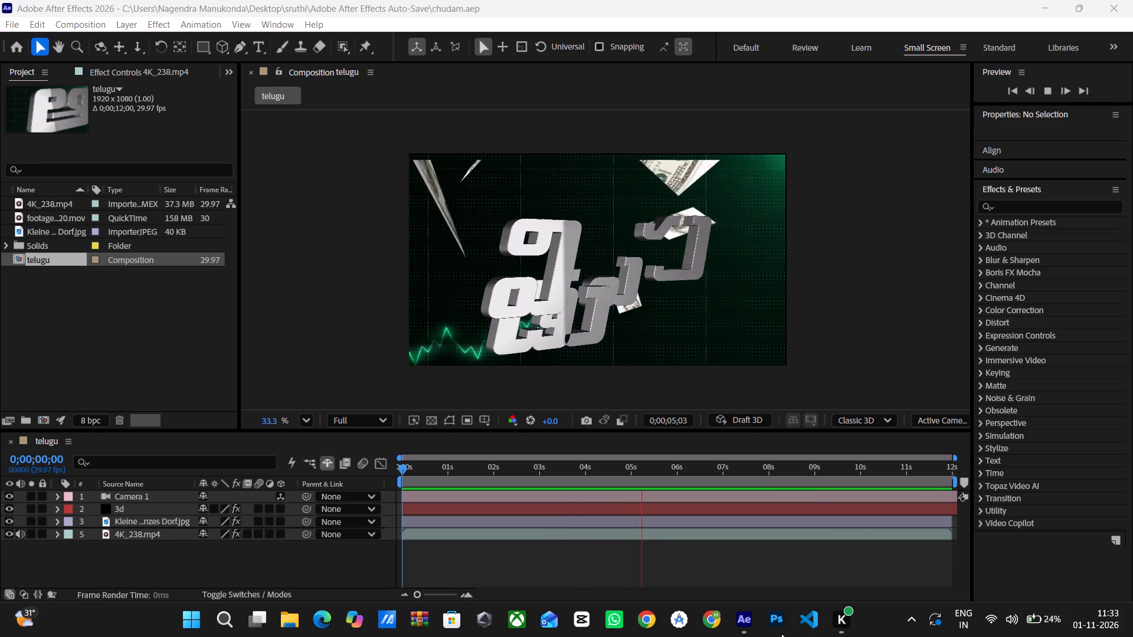
pyautogui.click(956, 311)
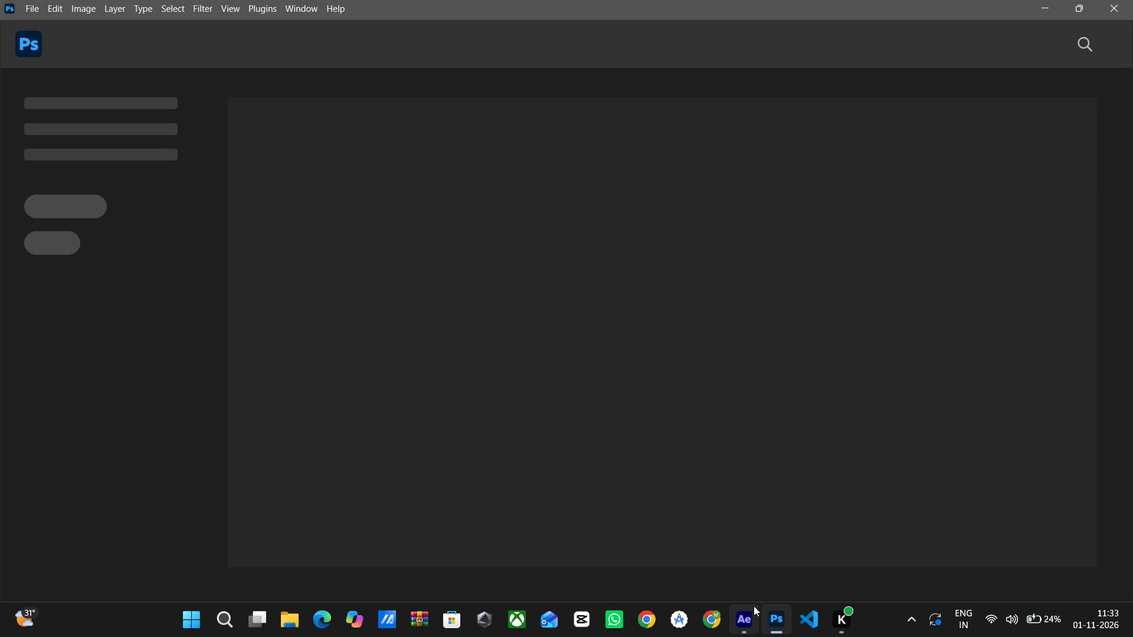
# Return to After Effects and stop the telugu composition's preview playback.
pyautogui.click(748, 616)
pyautogui.press('space')
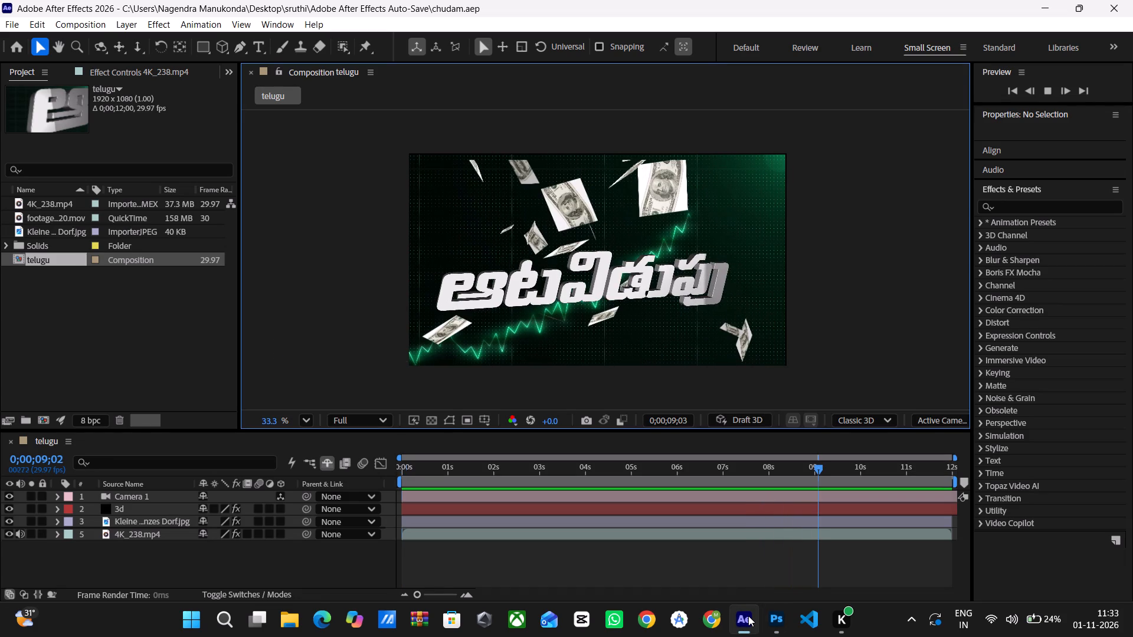
# Switch to Photoshop and open the hundred-dollar bill image "Kleine Geste, große Wirkung_" from the recent files.
pyautogui.click(779, 630)
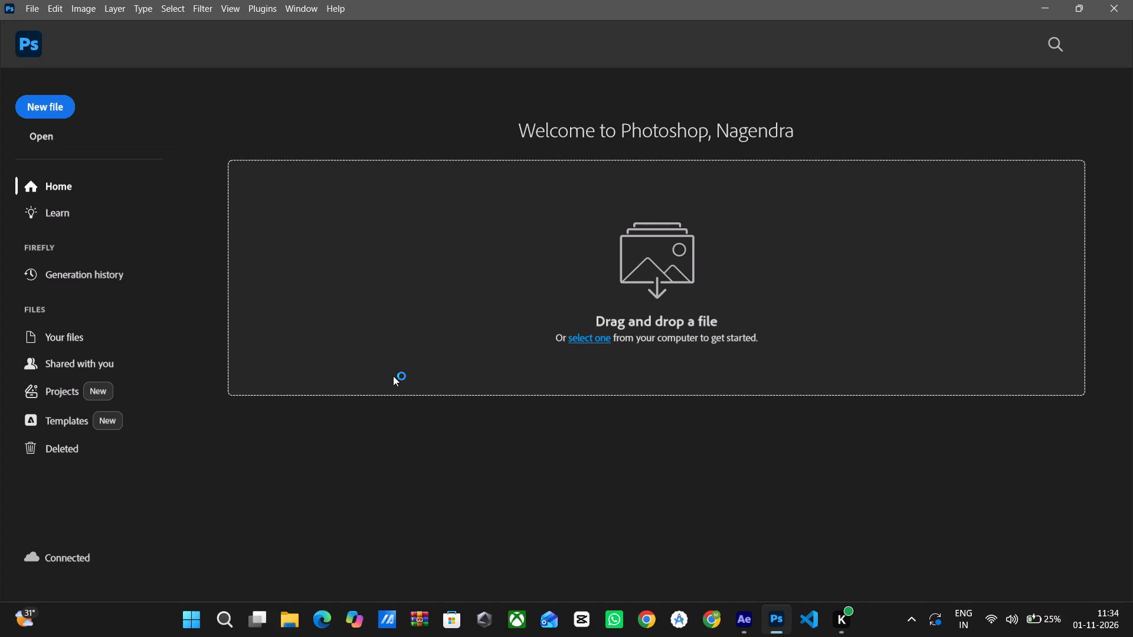
pyautogui.click(592, 337)
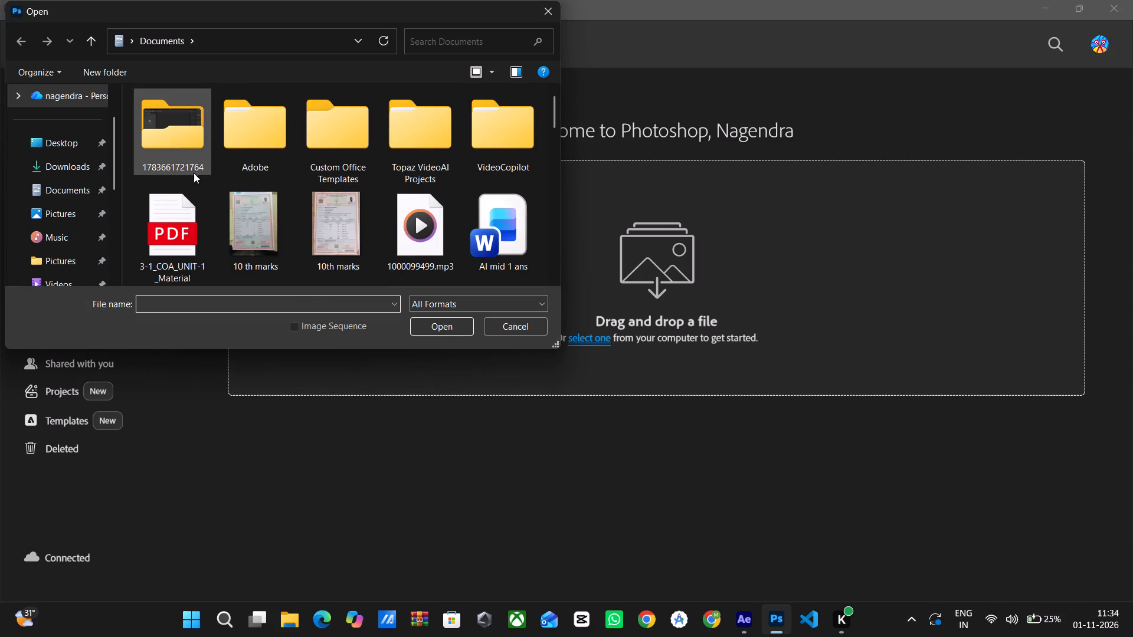
pyautogui.scroll(-3, 295, 214)
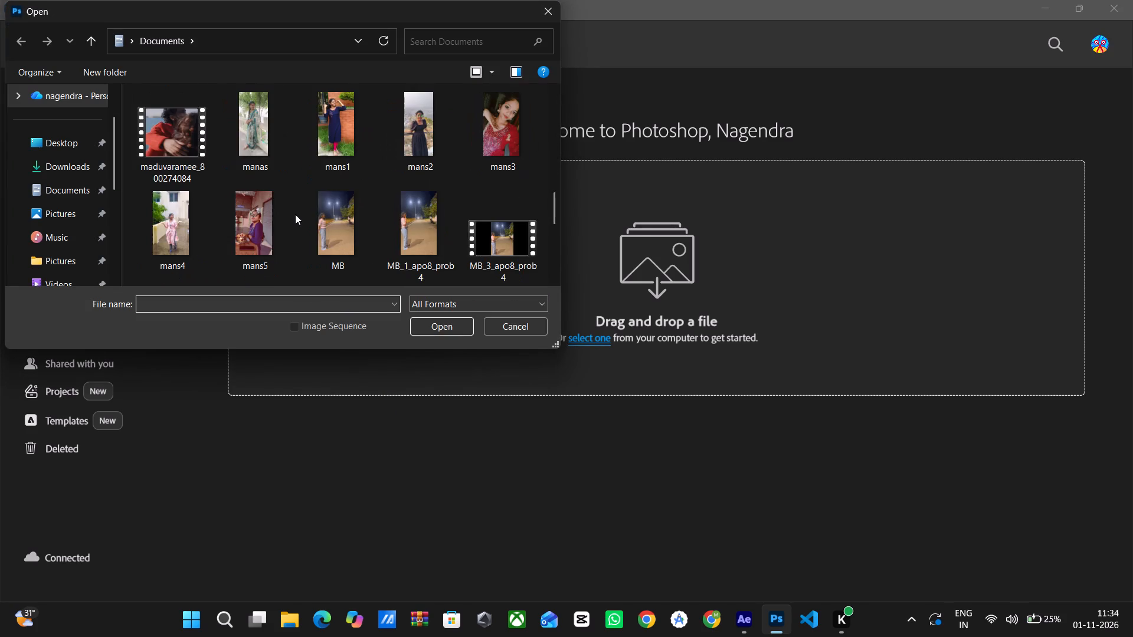
pyautogui.scroll(-1, 295, 214)
pyautogui.scroll(2, 295, 214)
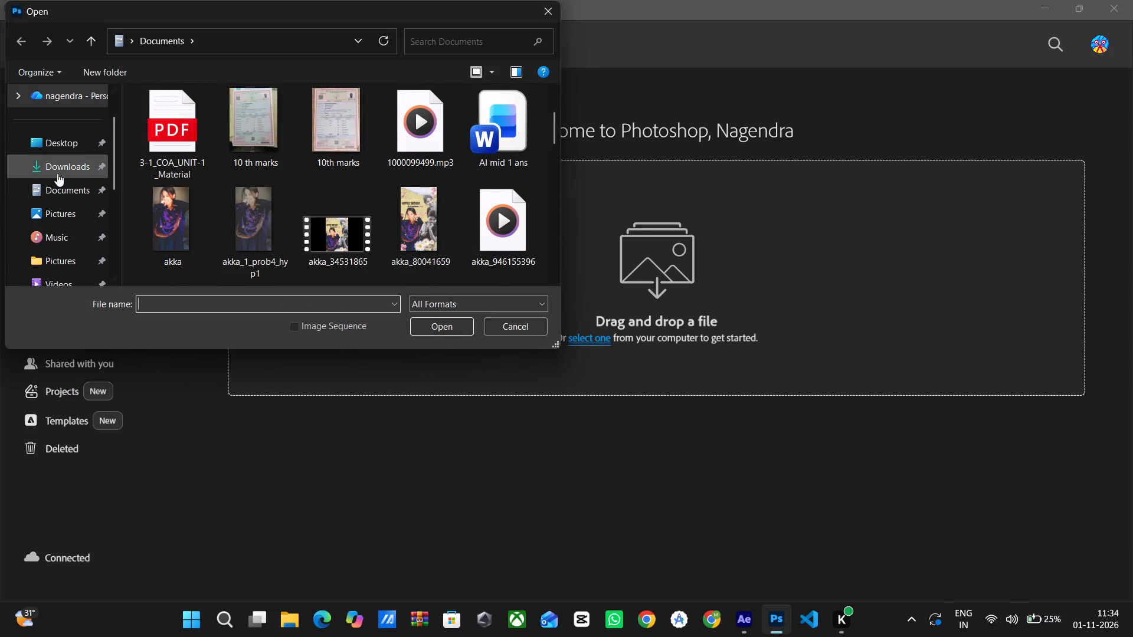
pyautogui.scroll(5, 57, 173)
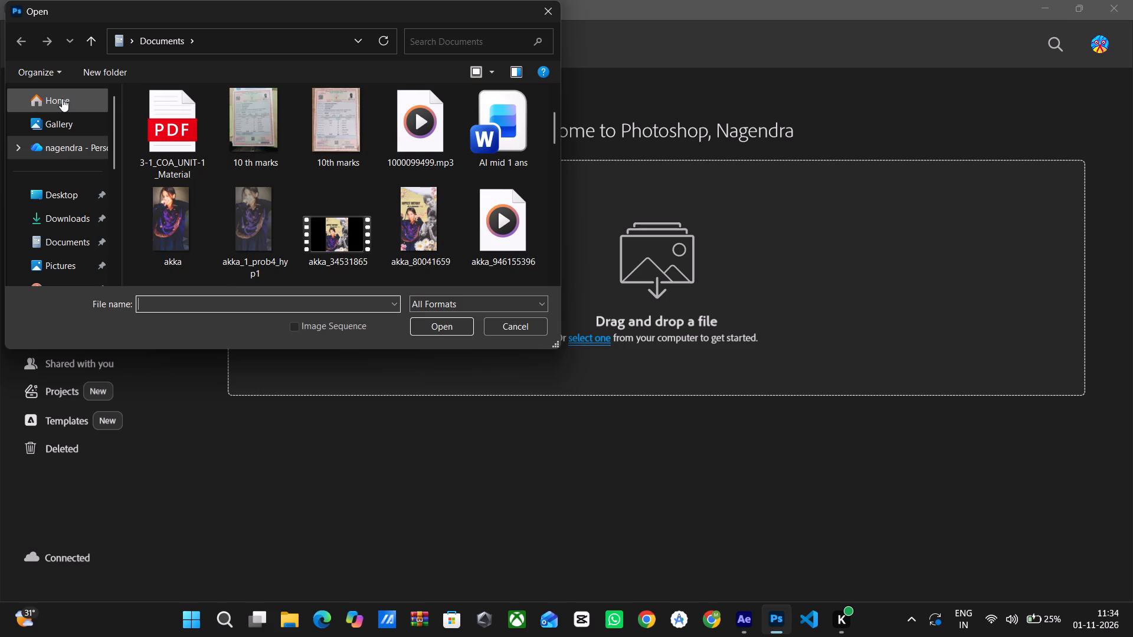
pyautogui.click(62, 98)
pyautogui.scroll(-2, 235, 170)
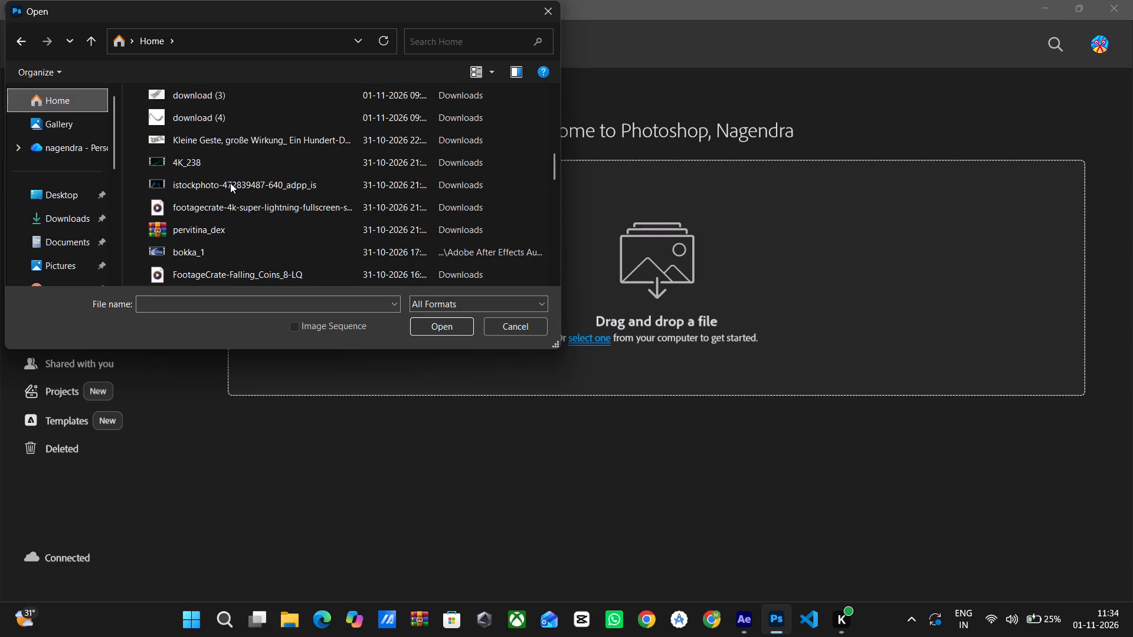
pyautogui.scroll(1, 217, 105)
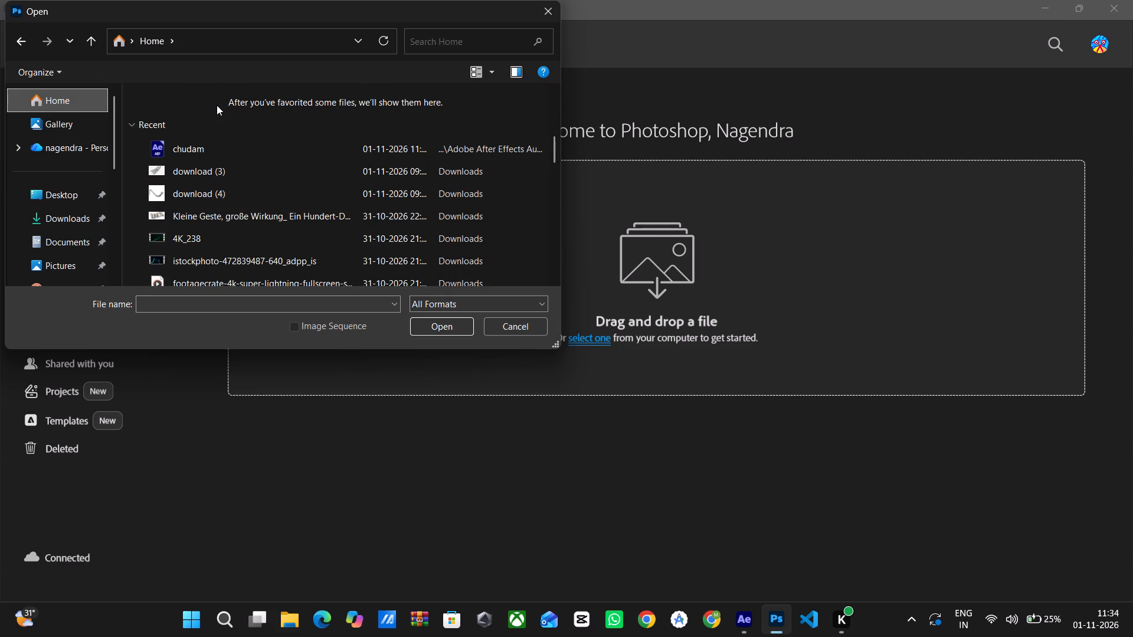
pyautogui.scroll(1, 217, 105)
pyautogui.click(184, 211)
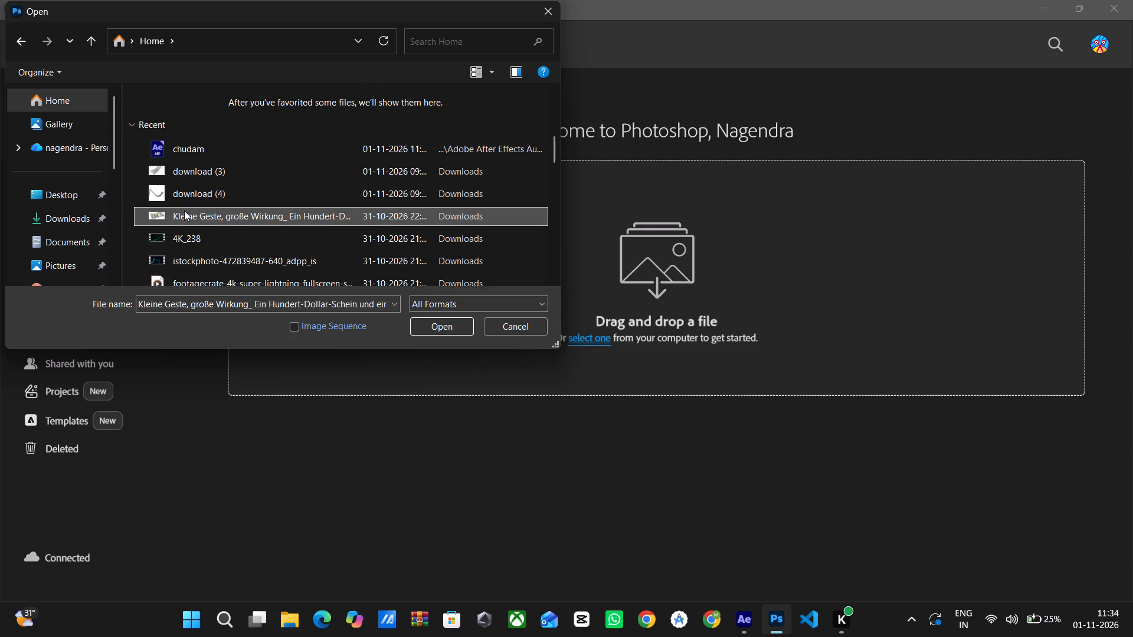
pyautogui.click(424, 318)
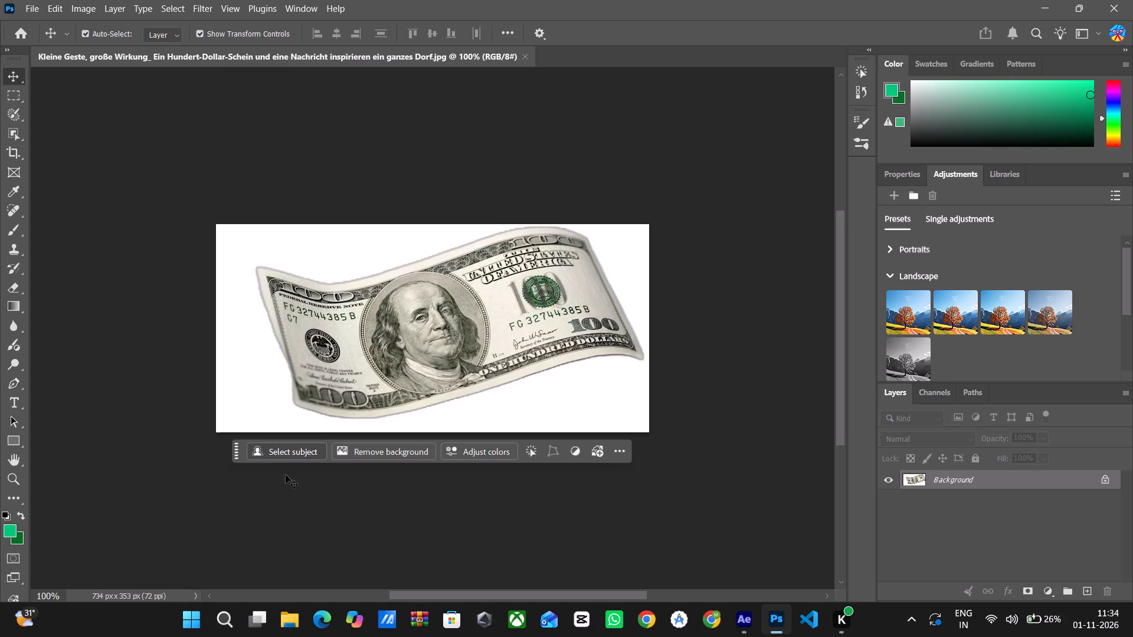
# Select the banknote with Select Subject and copy the selection onto a new layer.
pyautogui.click(299, 452)
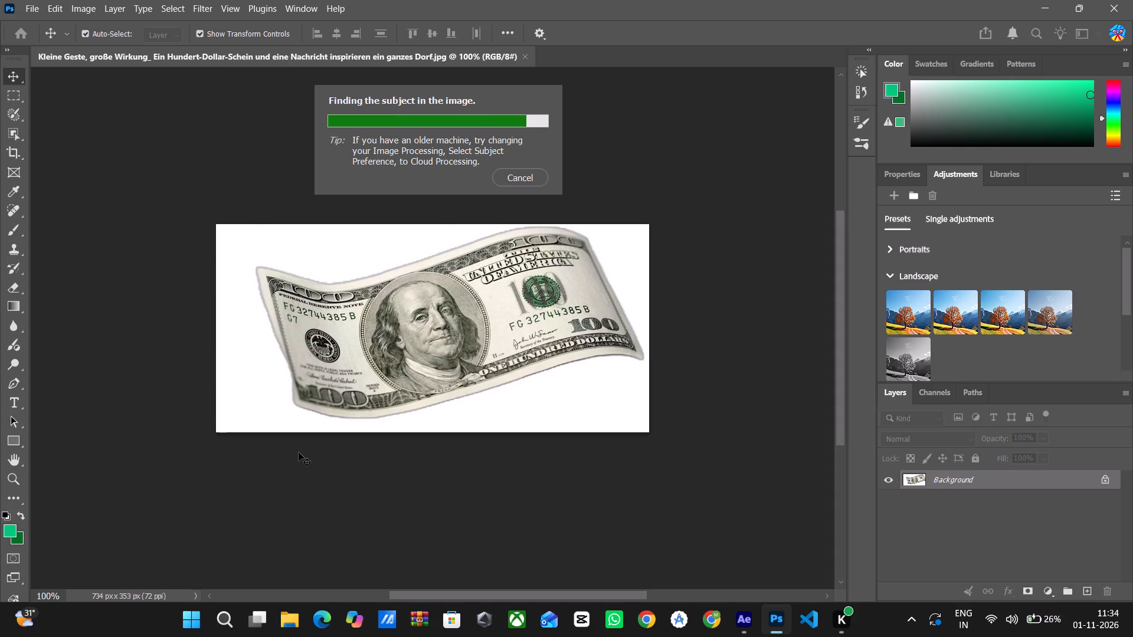
pyautogui.hotkey('ctrl', 'c')
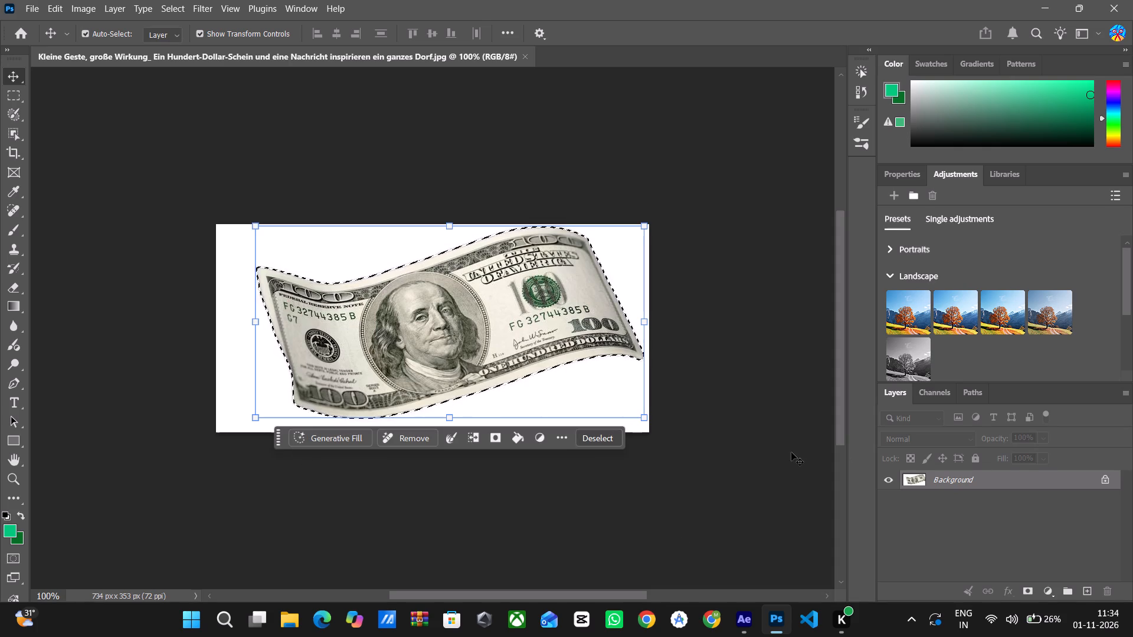
pyautogui.hotkey('ctrl', 'c')
pyautogui.hotkey('ctrl', 'c')
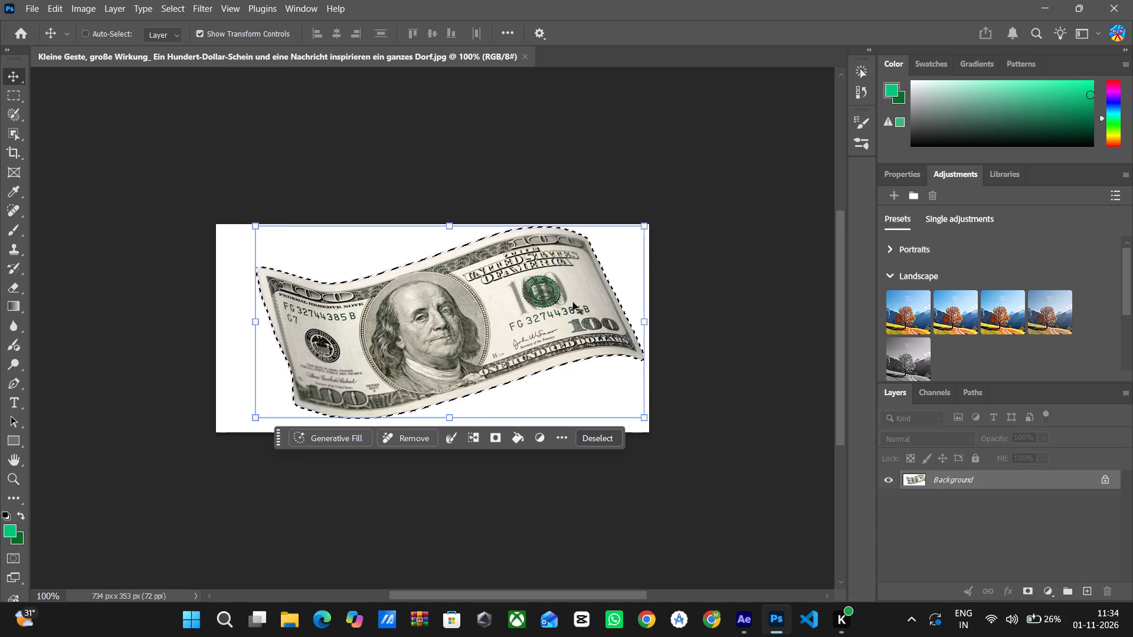
pyautogui.hotkey('ctrl', 'i')
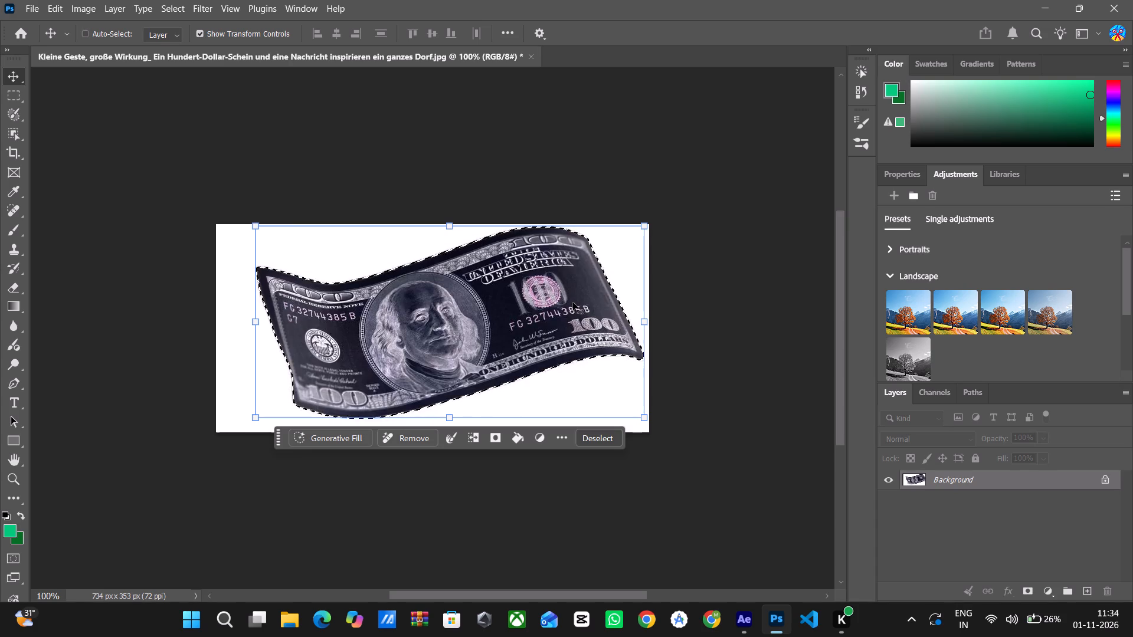
pyautogui.hotkey('ctrl', 'i')
pyautogui.hotkey('ctrl', 'j')
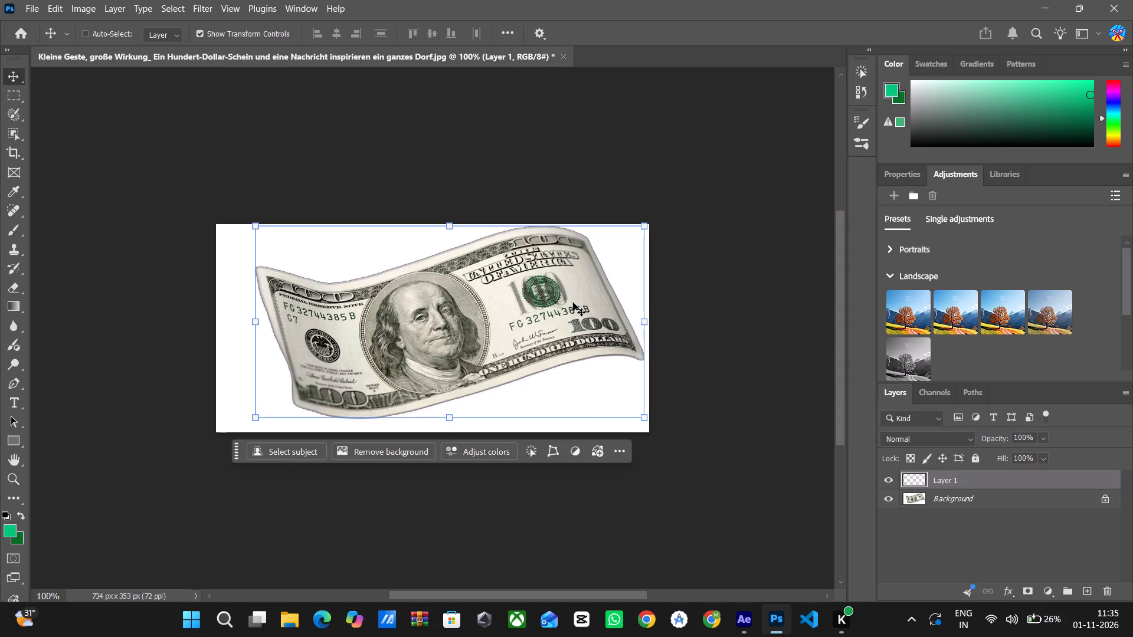
# Delete the Background layer, keeping only the cut-out banknote layer.
pyautogui.click(951, 498)
pyautogui.press('Delete')
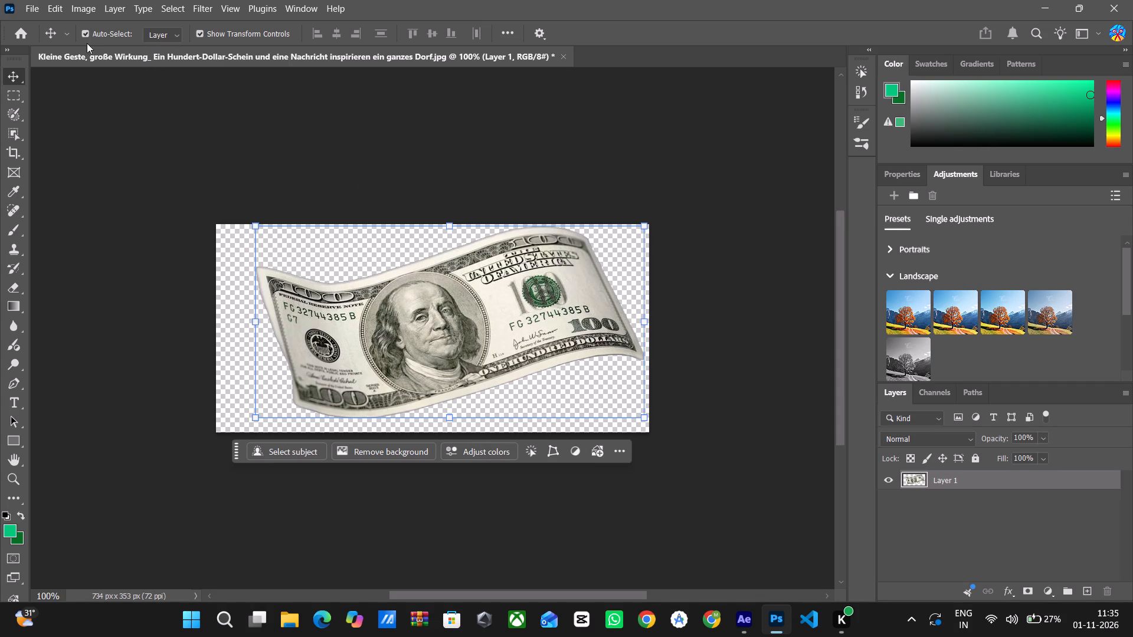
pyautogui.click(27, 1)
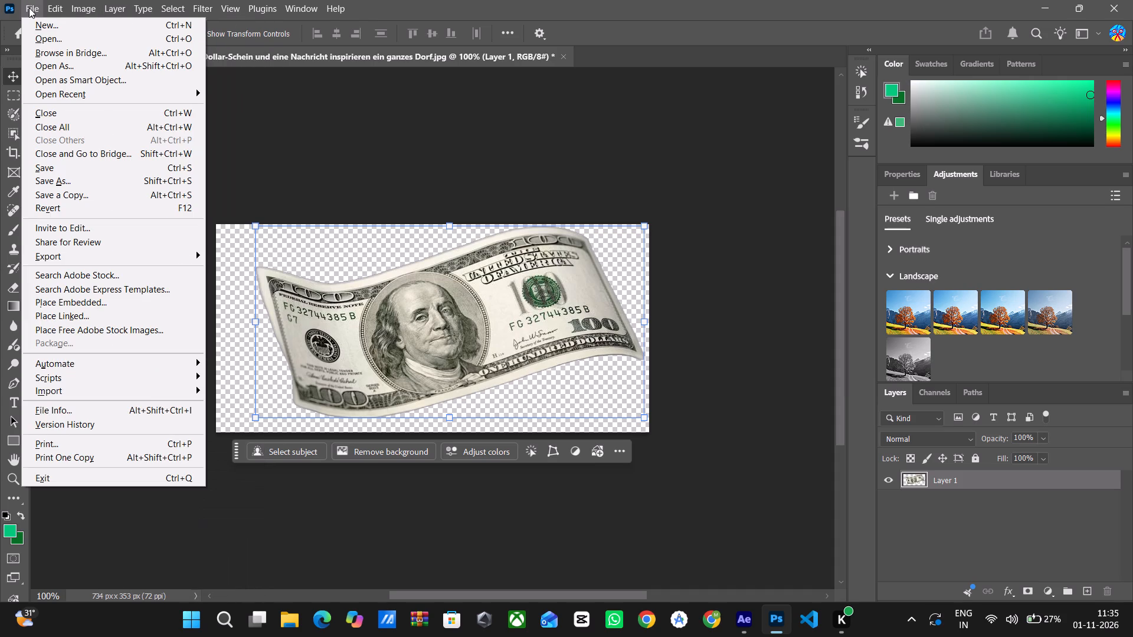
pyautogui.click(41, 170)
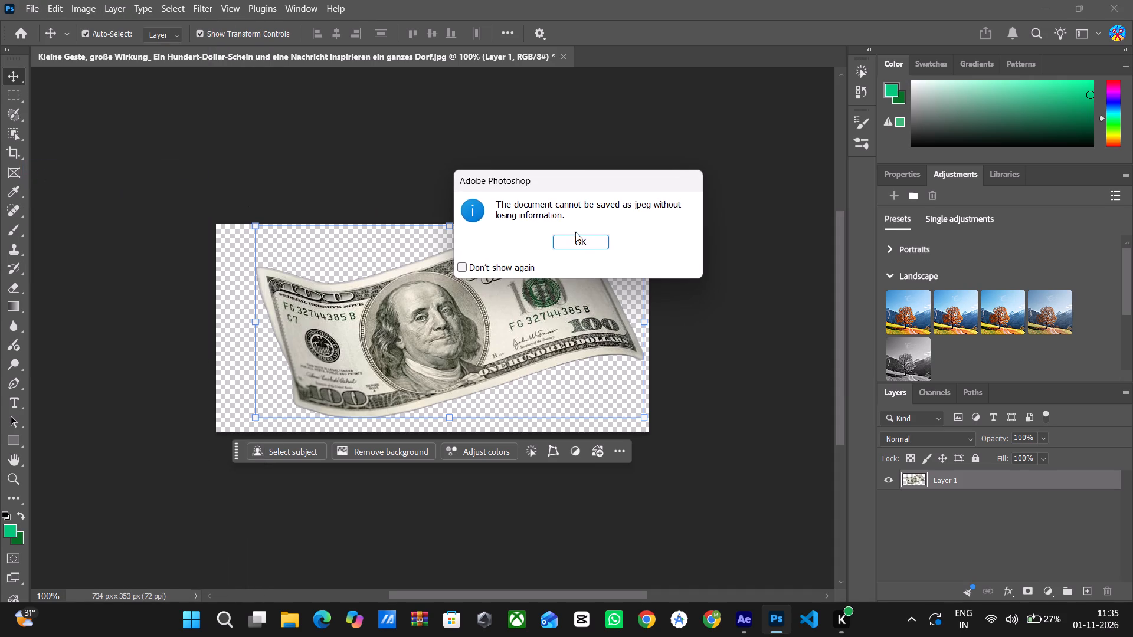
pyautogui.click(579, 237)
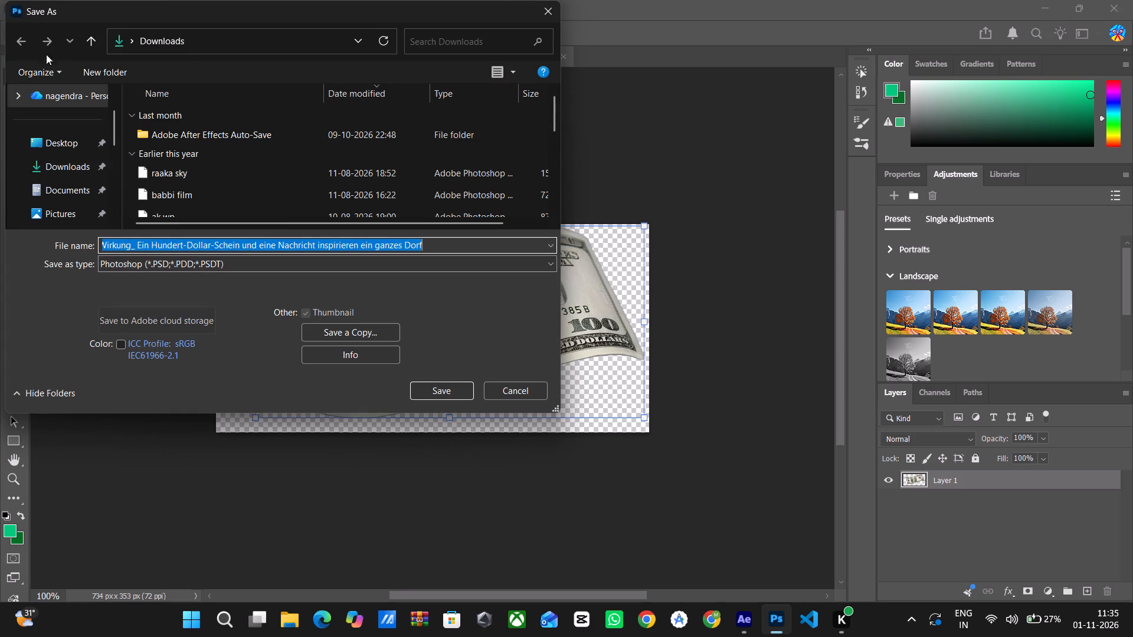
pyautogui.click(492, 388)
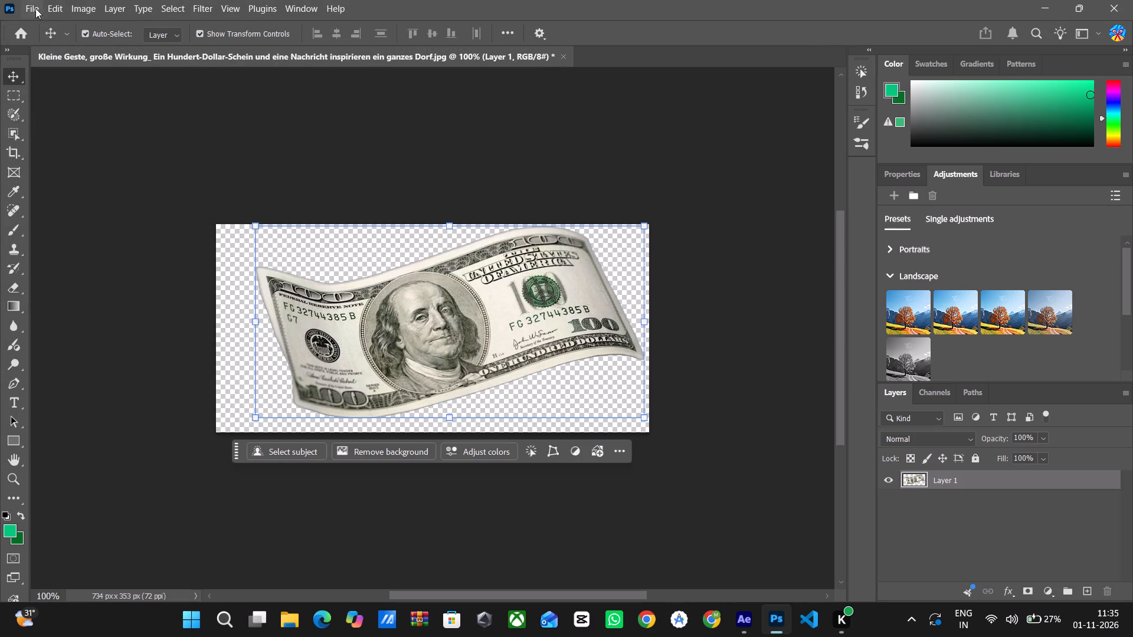
# Quick-export the cut-out banknote as a PNG named money in the Downloads folder.
pyautogui.click(29, 0)
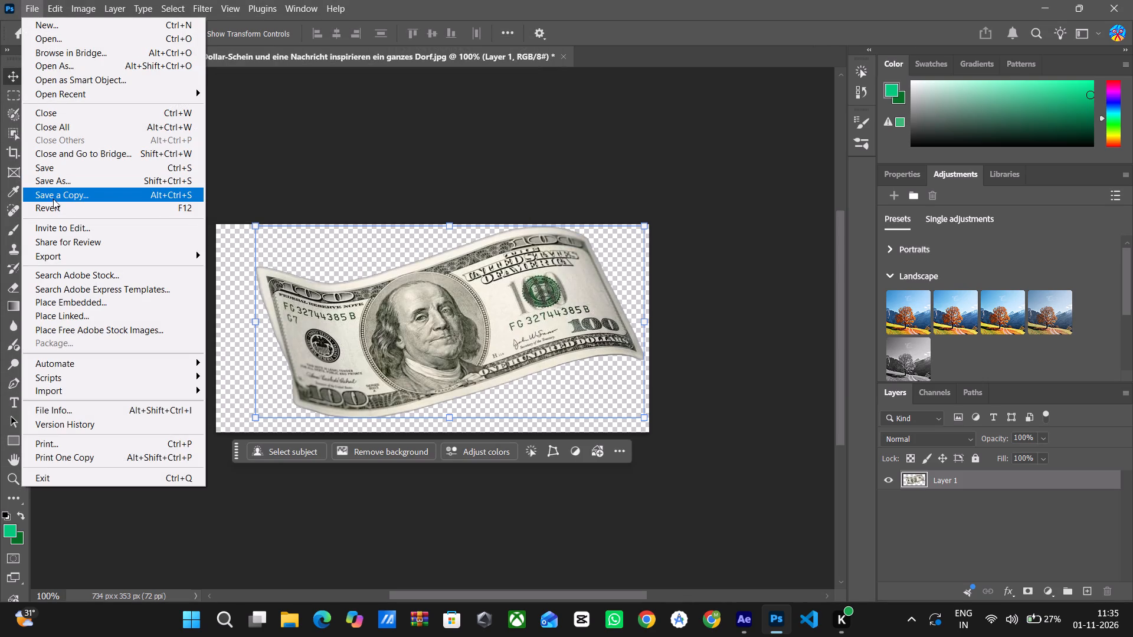
pyautogui.click(37, 261)
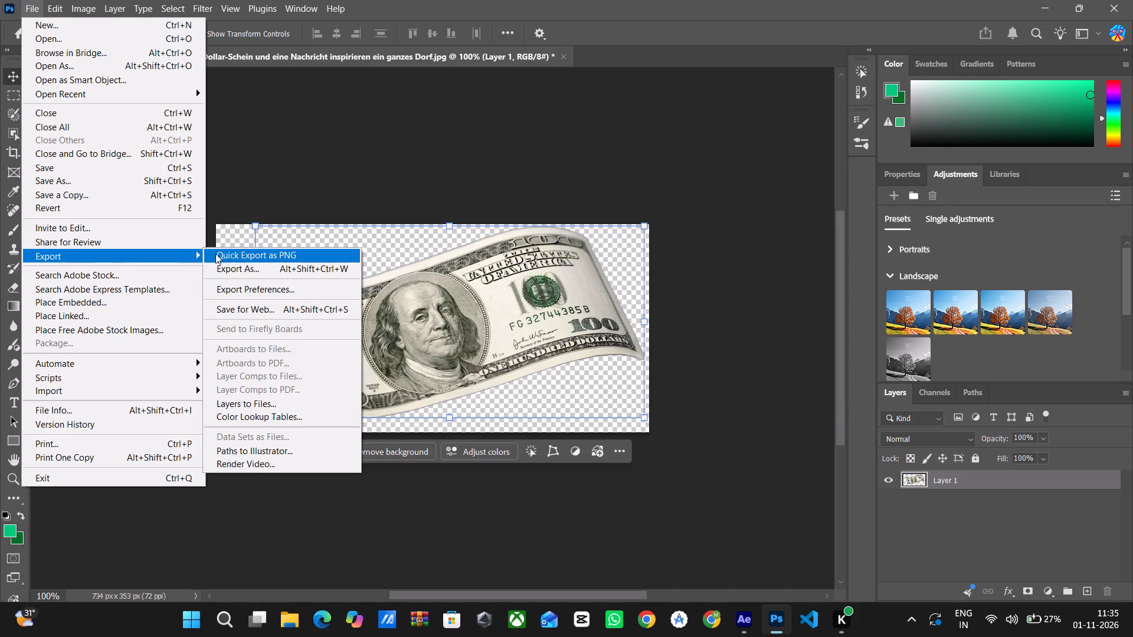
pyautogui.click(246, 258)
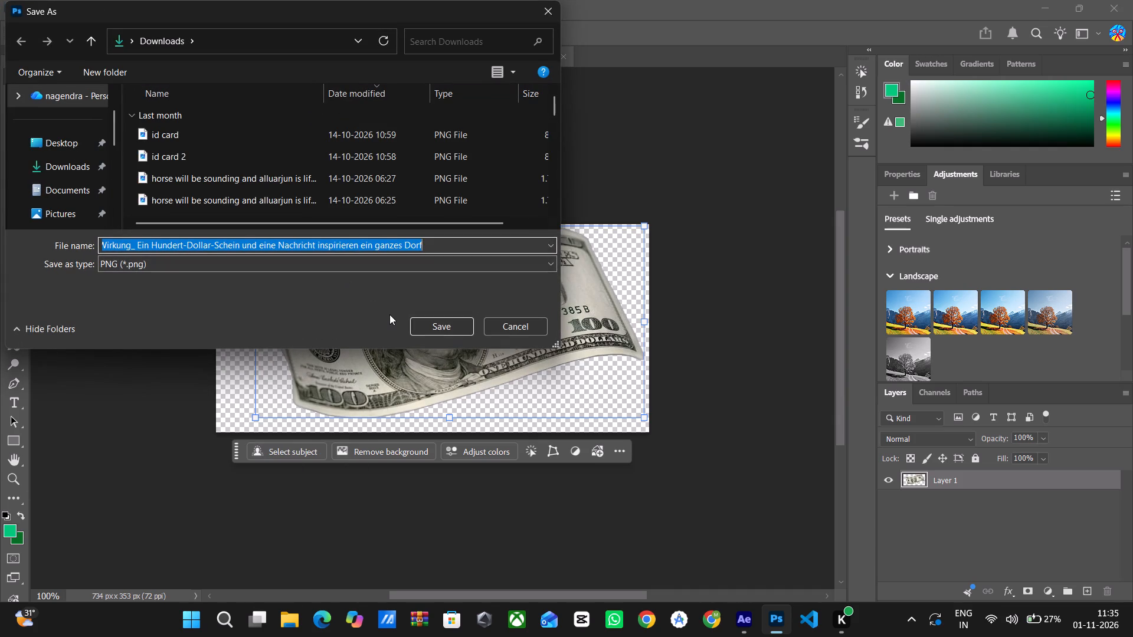
pyautogui.press('BackSpace')
pyautogui.write('money')
pyautogui.press('Return')
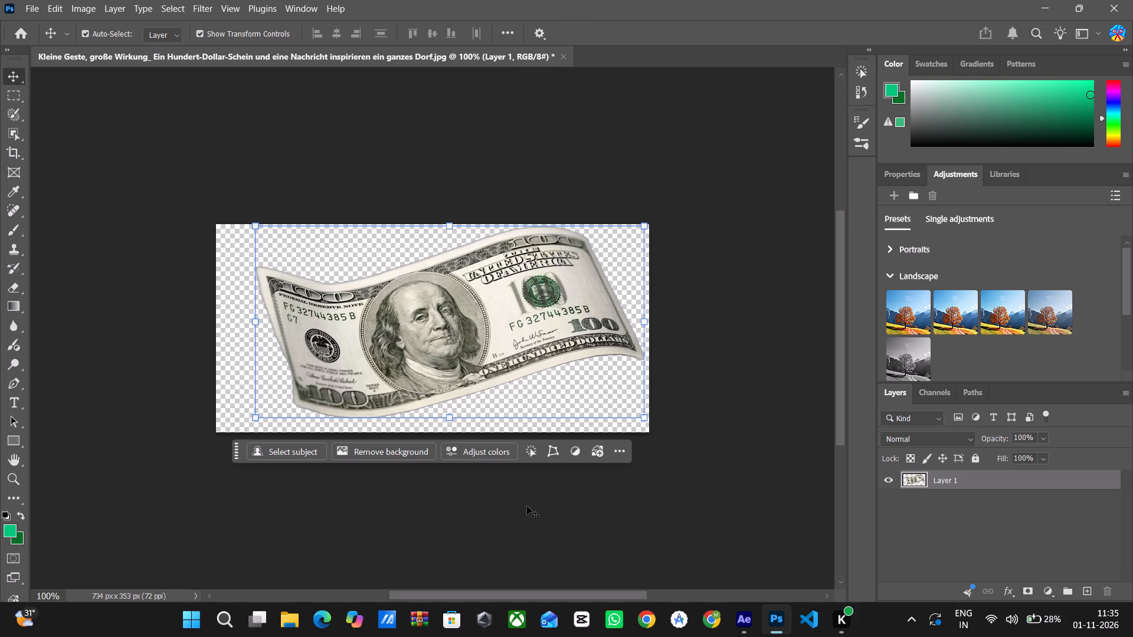
# Switch to After Effects and import the money PNG from Downloads into the project.
pyautogui.click(736, 622)
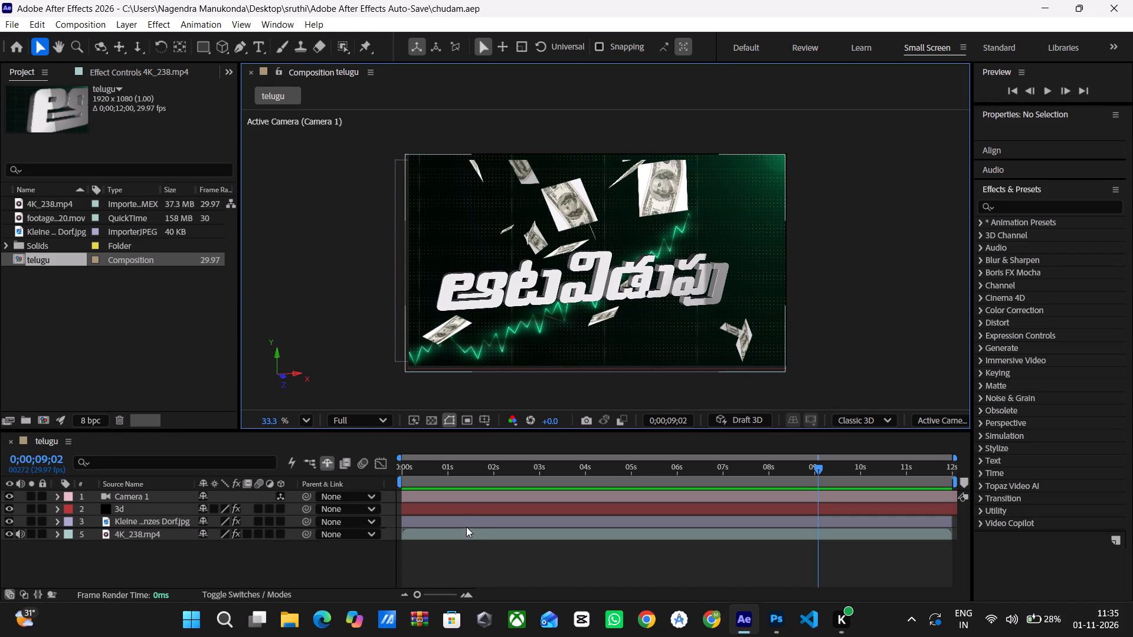
pyautogui.click(161, 522)
pyautogui.doubleClick(161, 522)
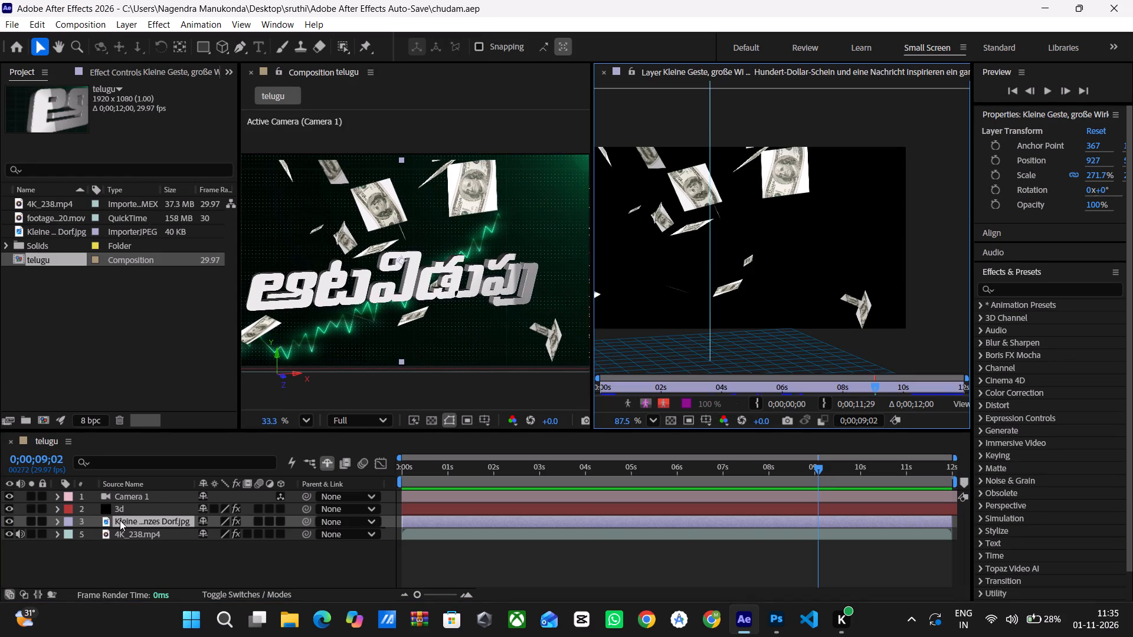
pyautogui.rightClick(66, 310)
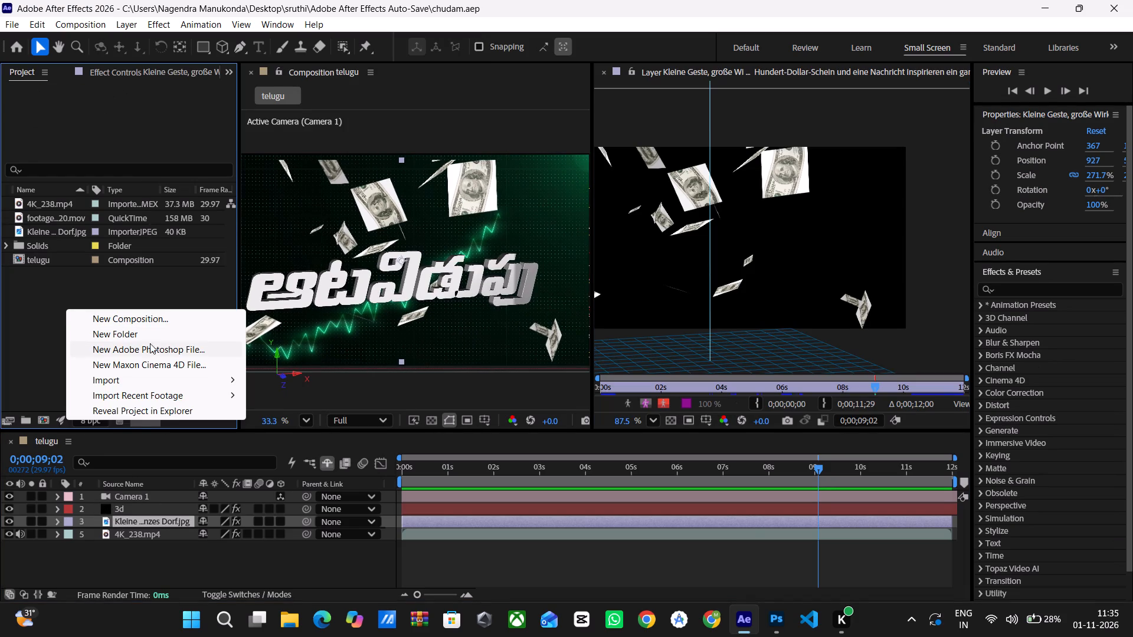
pyautogui.click(141, 377)
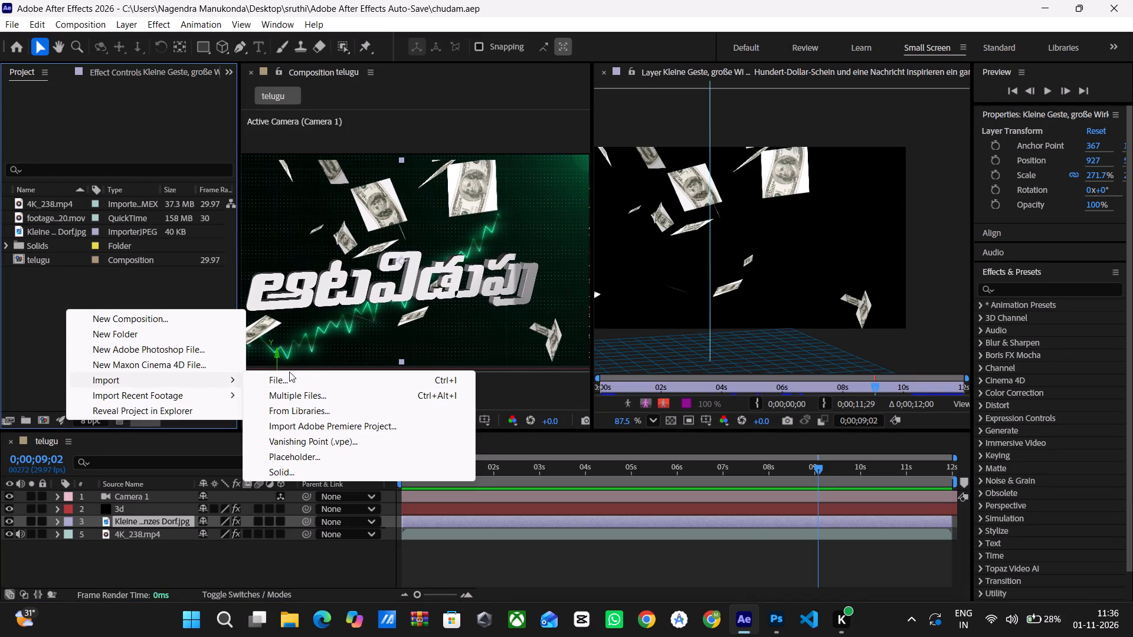
pyautogui.click(289, 372)
pyautogui.click(287, 378)
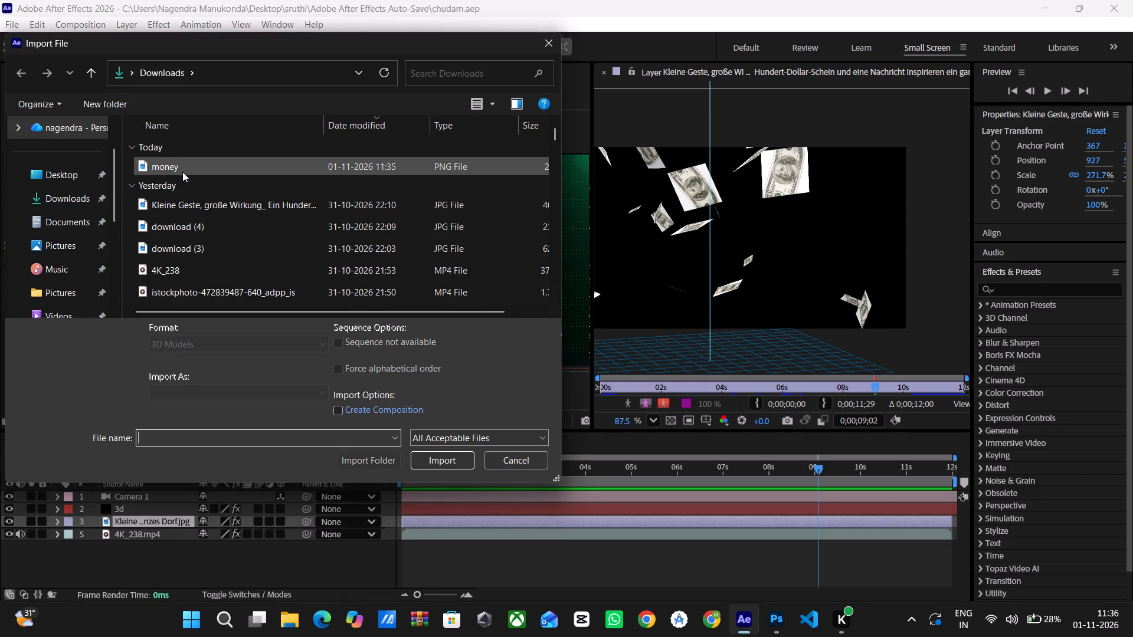
pyautogui.click(182, 170)
pyautogui.click(431, 442)
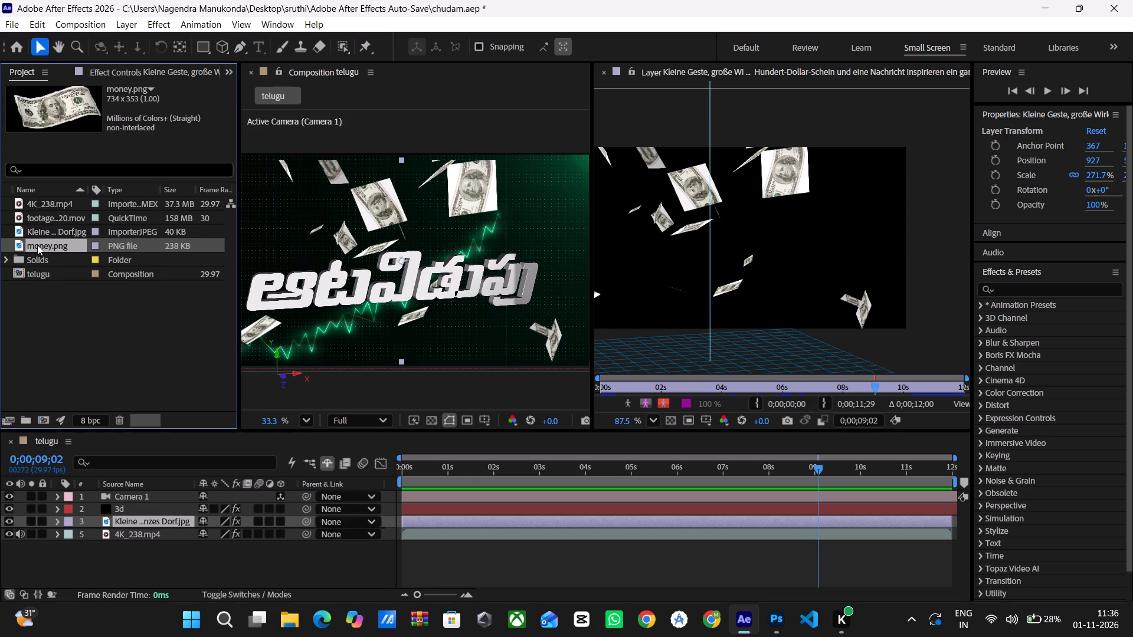
# Add money.png to the telugu composition's timeline, directly above the "Kleine ...nzes Dorf.jpg" layer.
pyautogui.moveTo(37, 245); pyautogui.dragTo(110, 527)
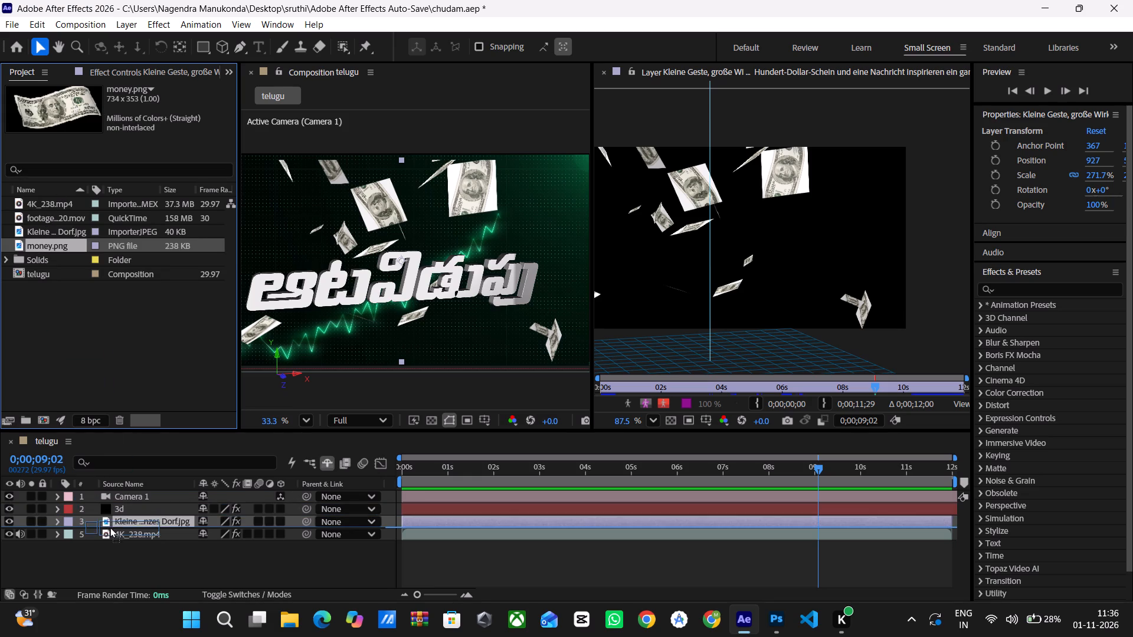
pyautogui.moveTo(110, 527); pyautogui.dragTo(113, 520)
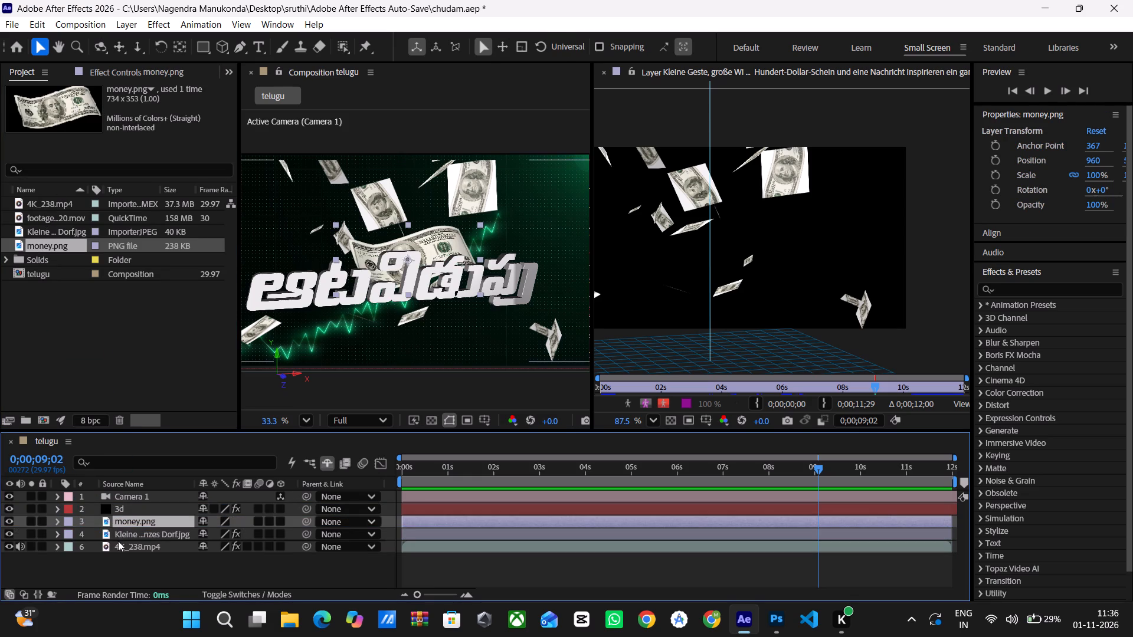
# Delete the Object Matte effect from the "Kleine ...nzes Dorf.jpg" layer.
pyautogui.click(135, 531)
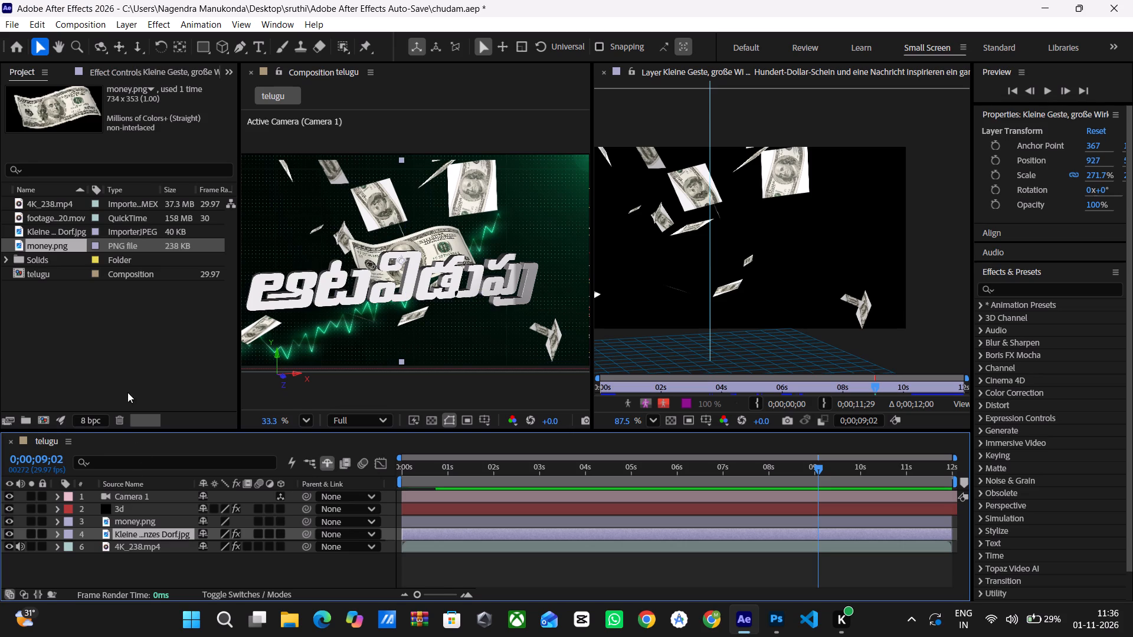
pyautogui.click(153, 530)
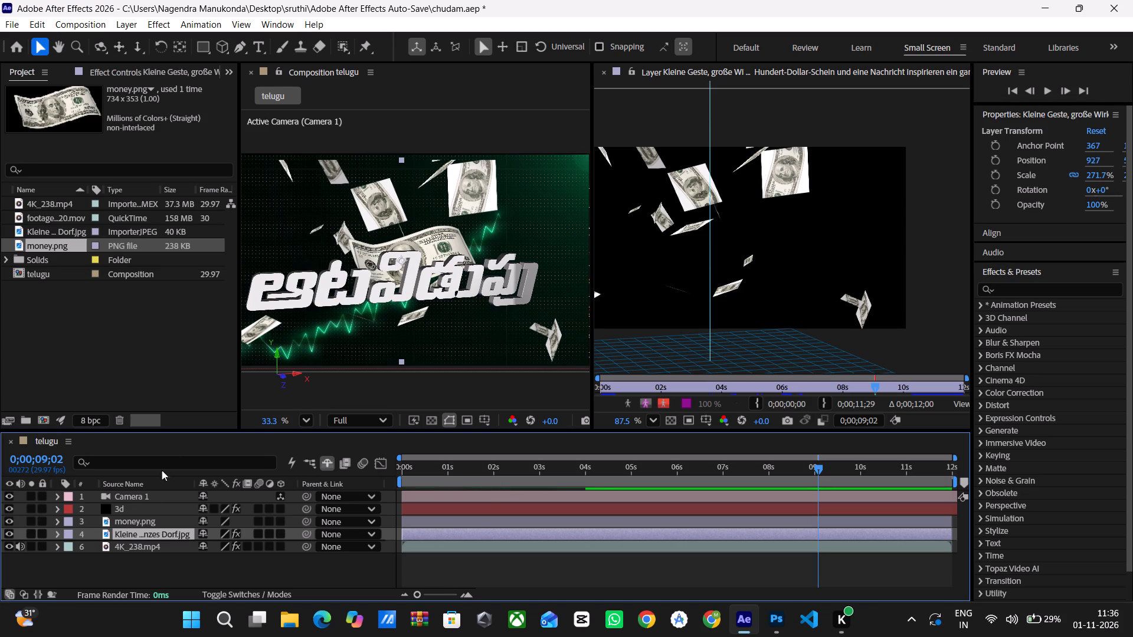
pyautogui.click(168, 80)
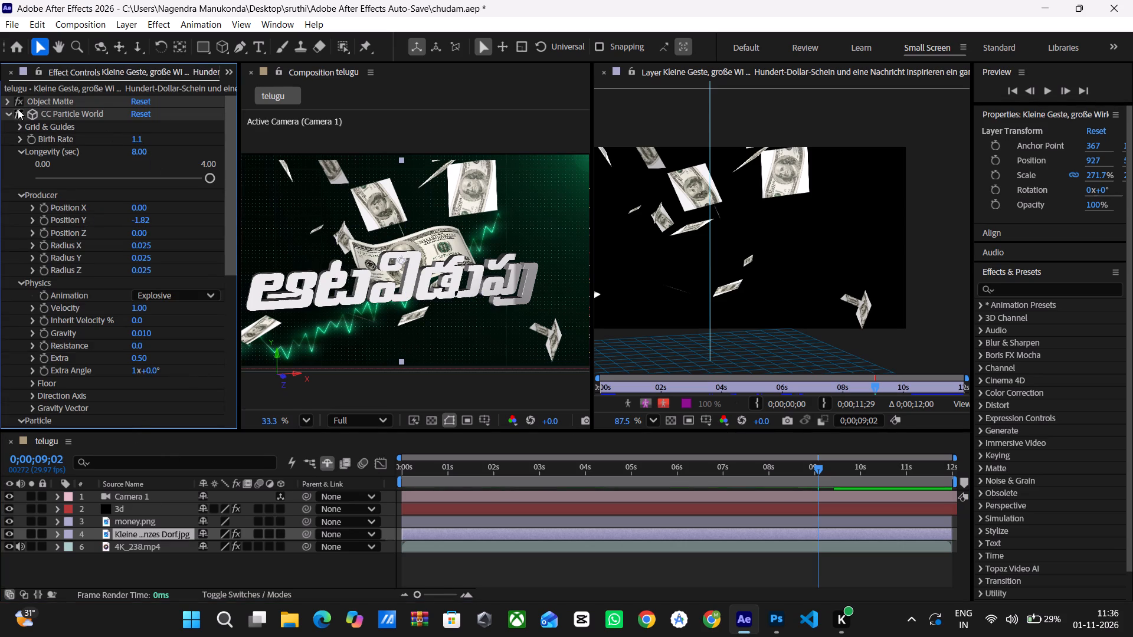
pyautogui.click(6, 114)
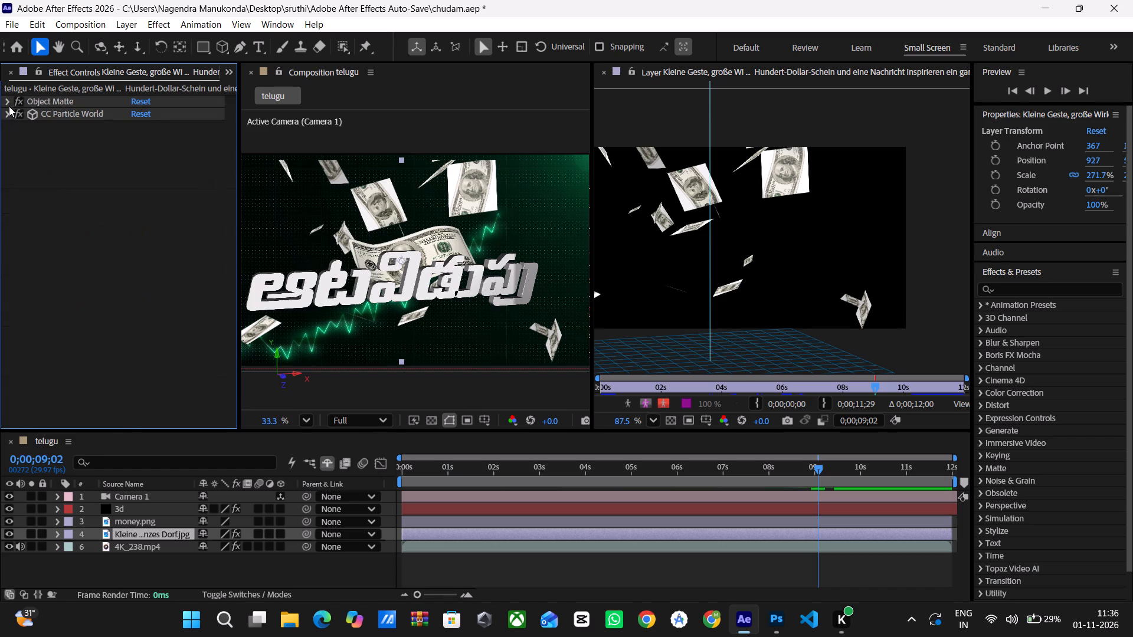
pyautogui.click(8, 98)
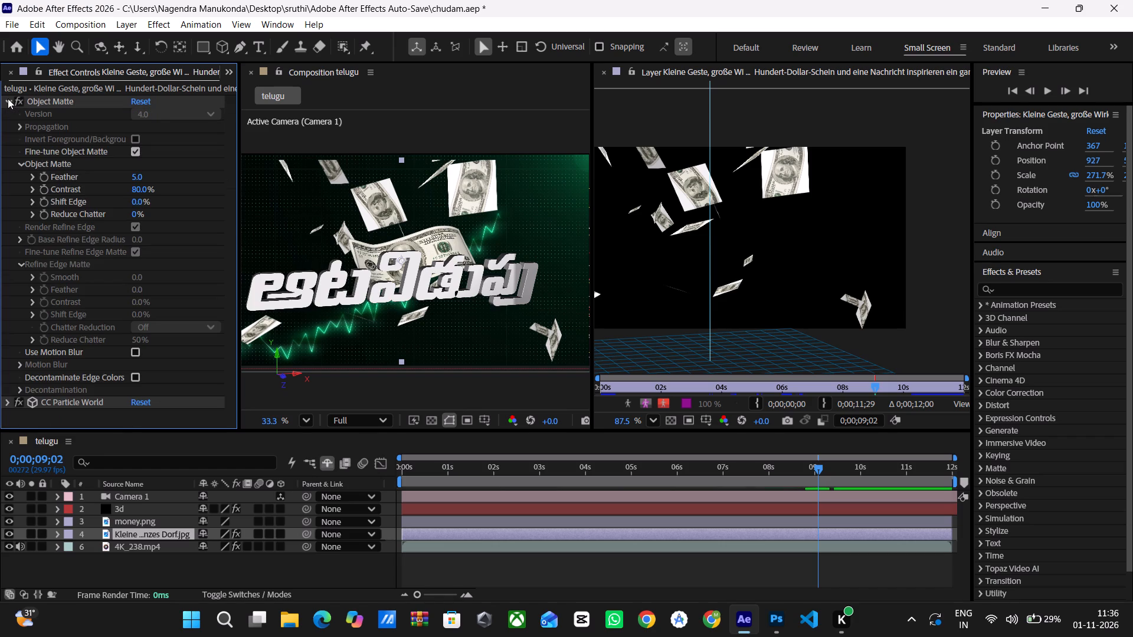
pyautogui.click(8, 98)
pyautogui.click(8, 98)
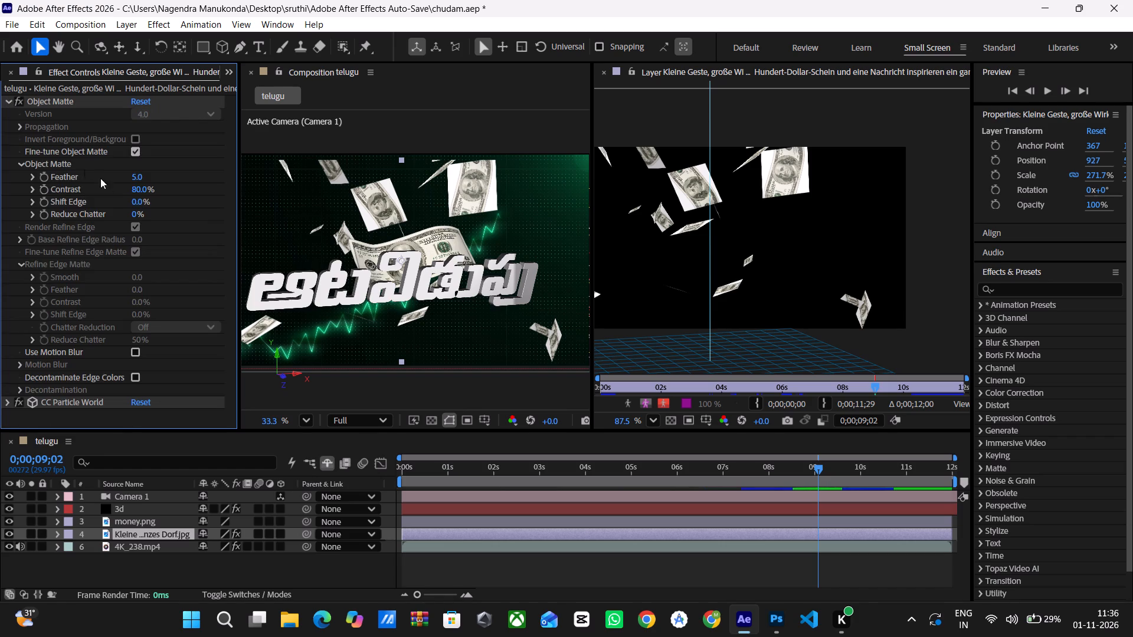
pyautogui.scroll(-2, 110, 189)
pyautogui.scroll(1, 110, 189)
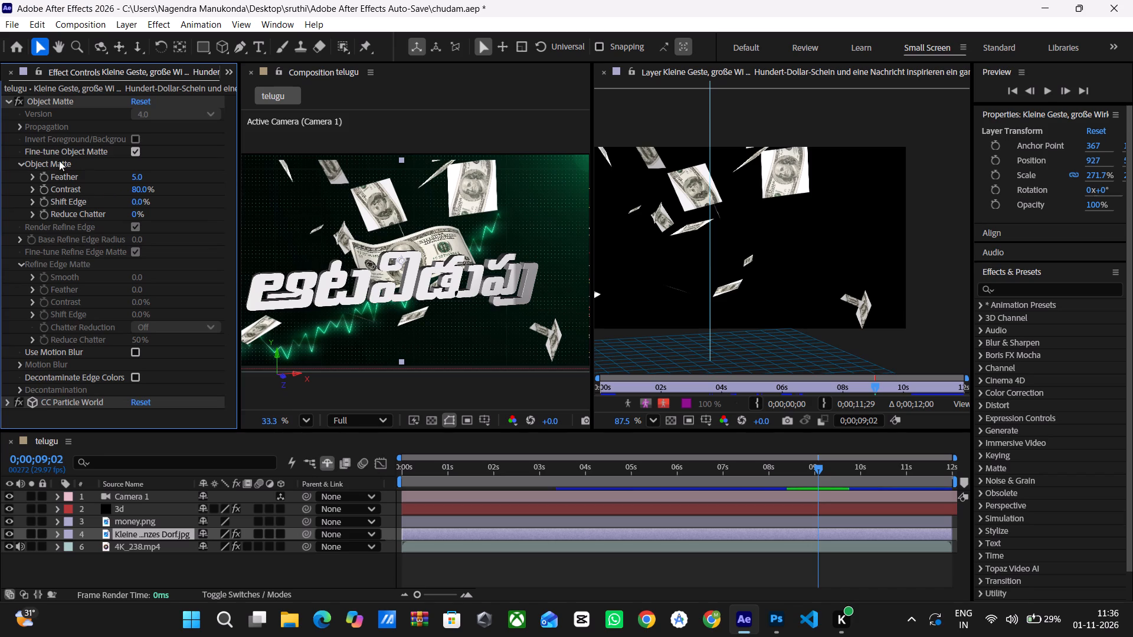
pyautogui.click(6, 98)
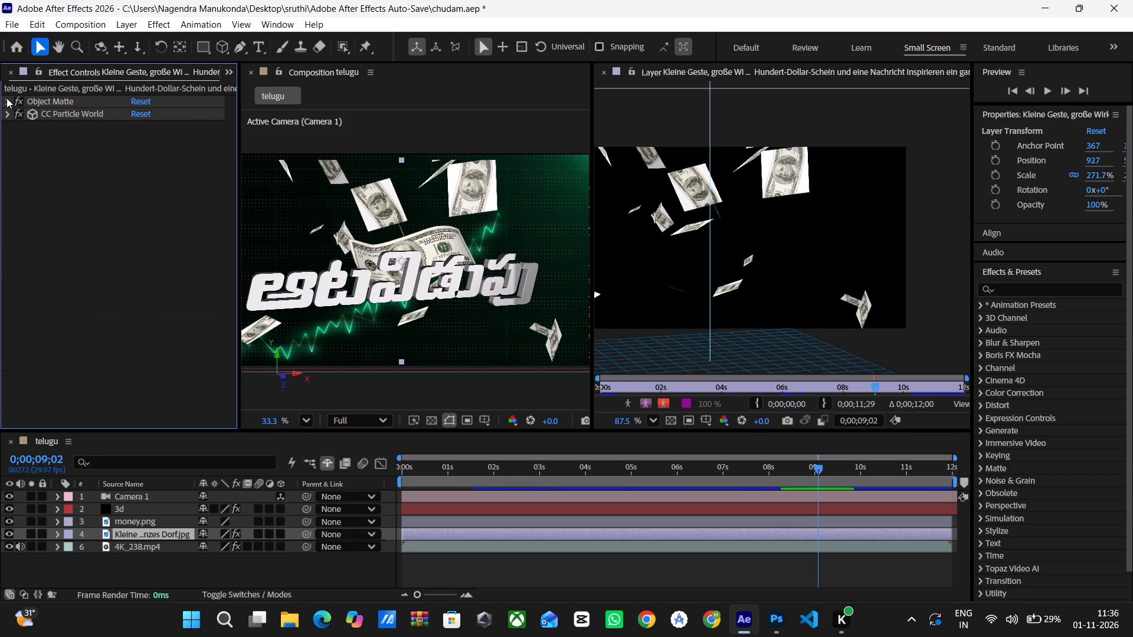
pyautogui.click(47, 100)
pyautogui.press('Delete')
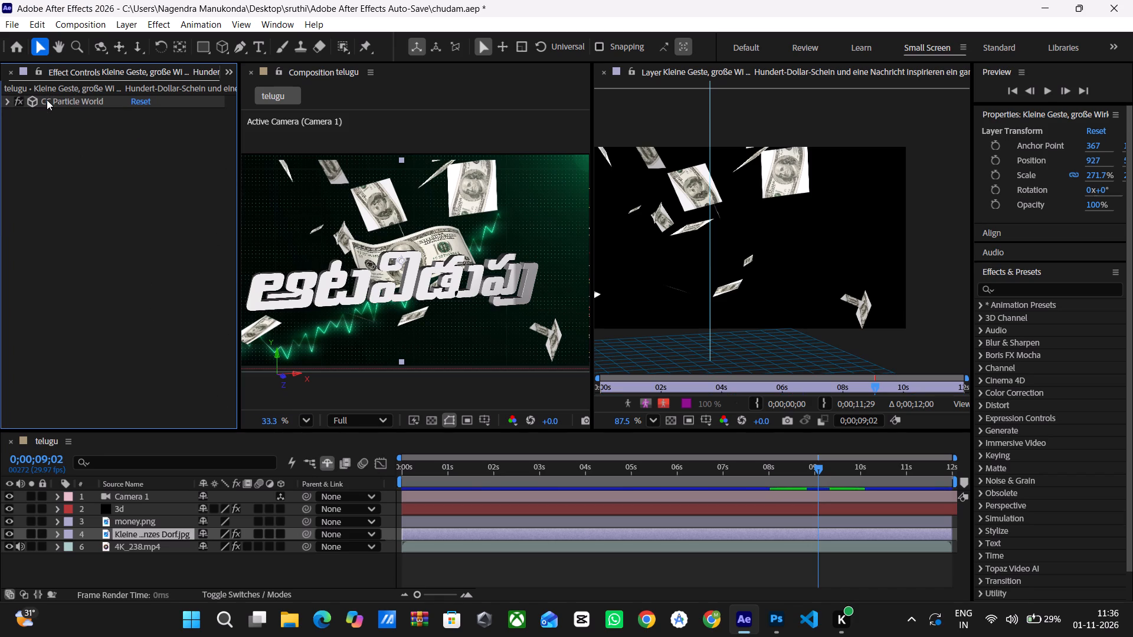
# Copy the CC Particle World effect from the "Kleine ...nzes Dorf.jpg" layer and paste it onto the money.png layer.
pyautogui.click(37, 99)
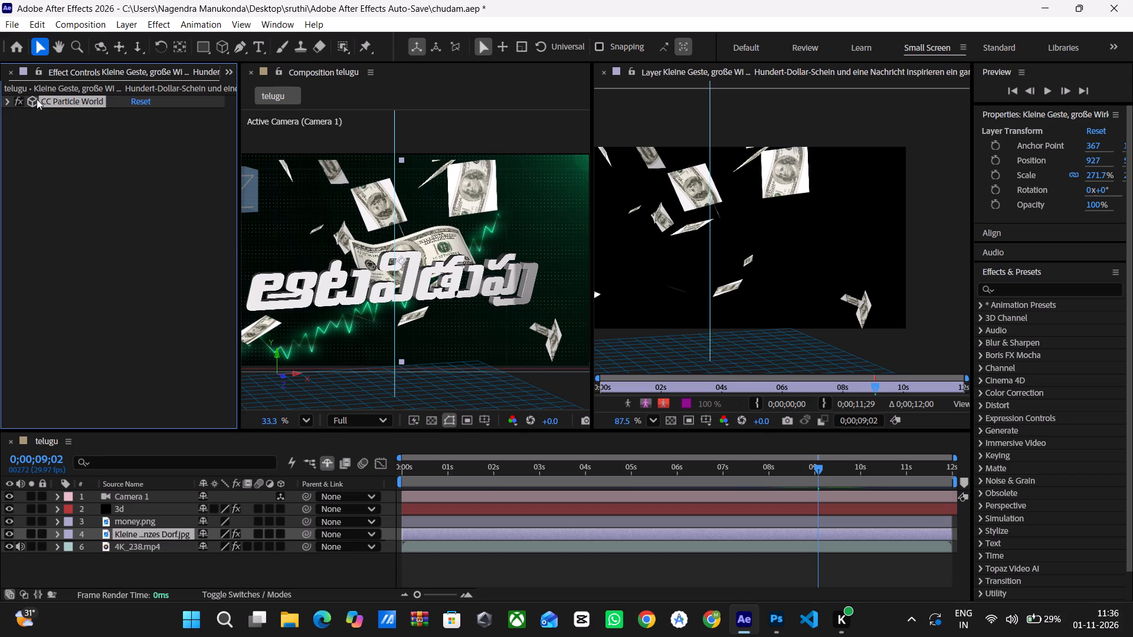
pyautogui.hotkey('ctrl', 'c')
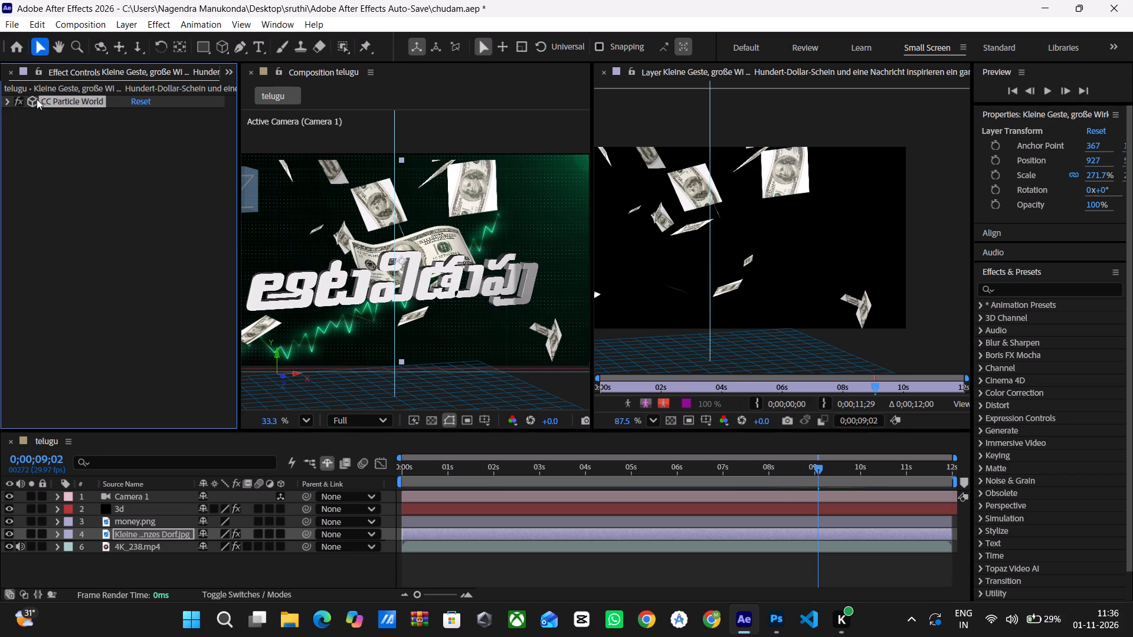
pyautogui.doubleClick(136, 525)
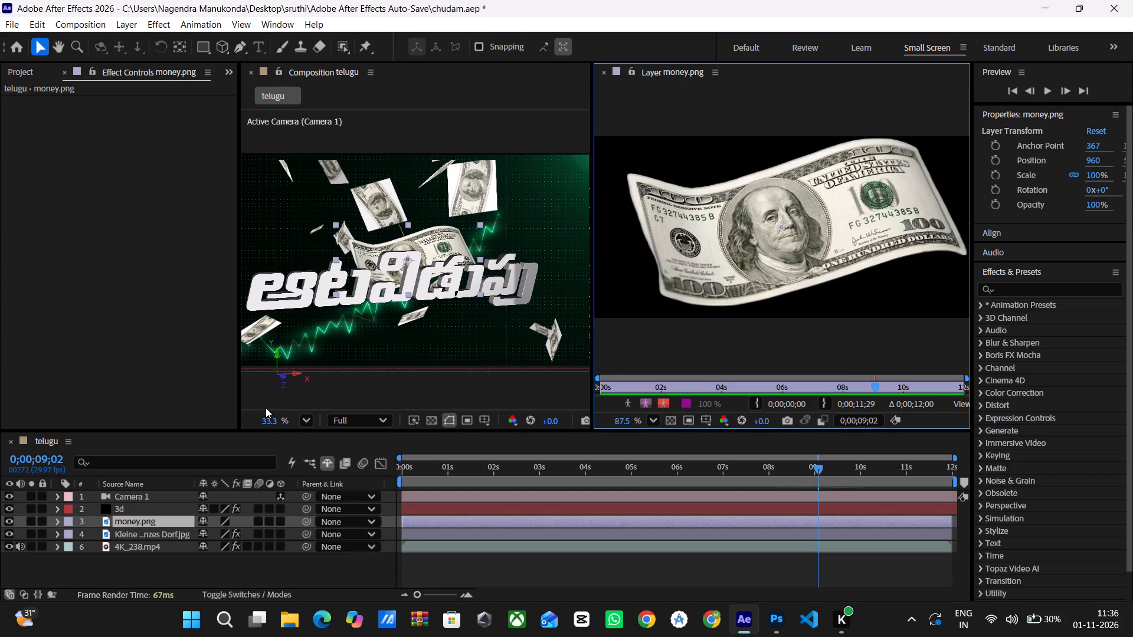
pyautogui.scroll(-1, 199, 501)
pyautogui.hotkey('ctrl', 'v')
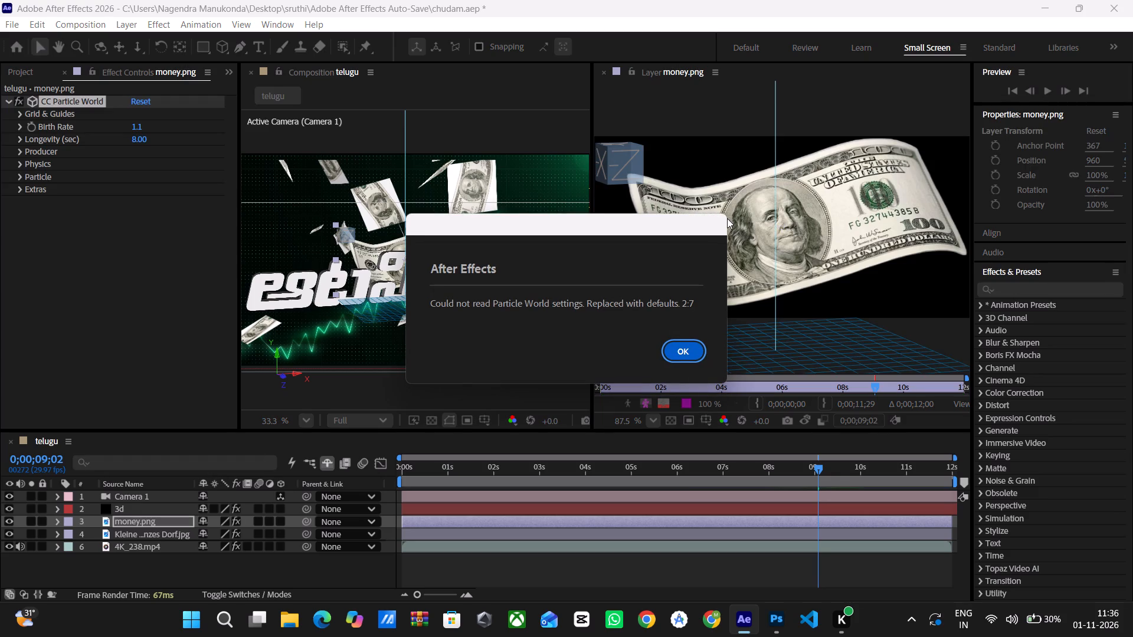
pyautogui.click(675, 351)
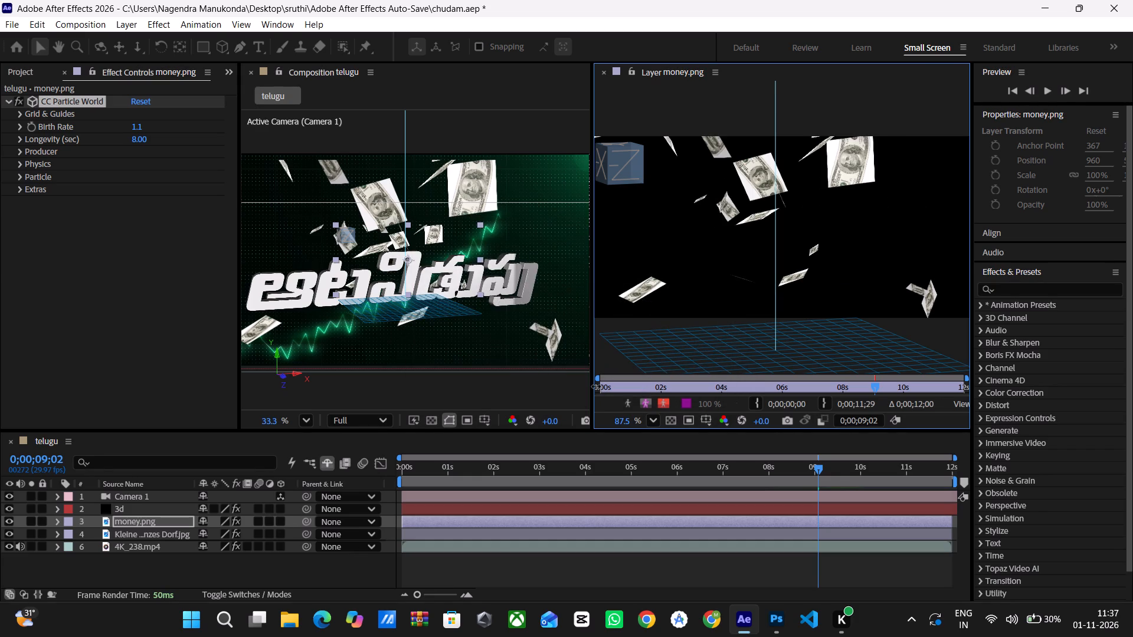
# Close and reopen the money.png layer's own viewer to inspect its particles apart from the composition.
pyautogui.doubleClick(143, 520)
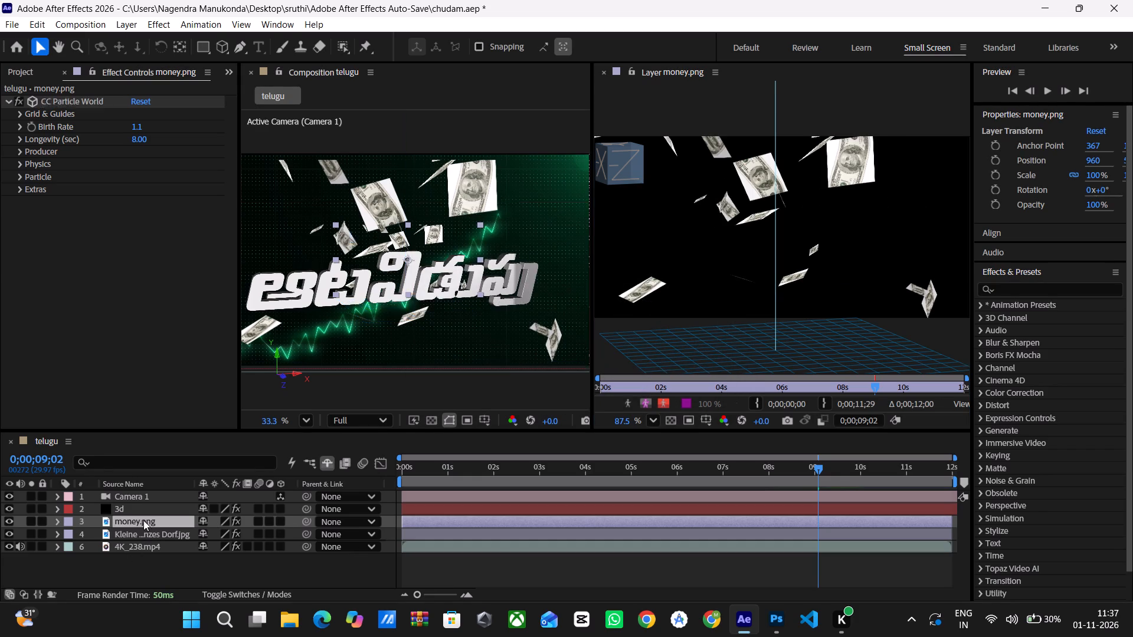
pyautogui.click(606, 72)
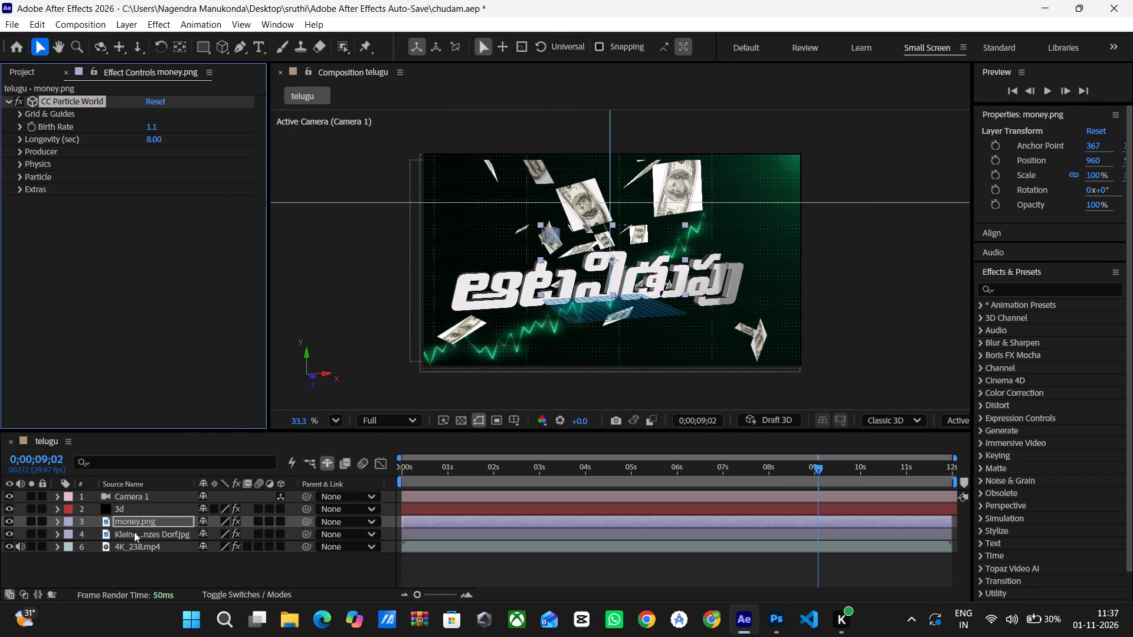
pyautogui.doubleClick(133, 523)
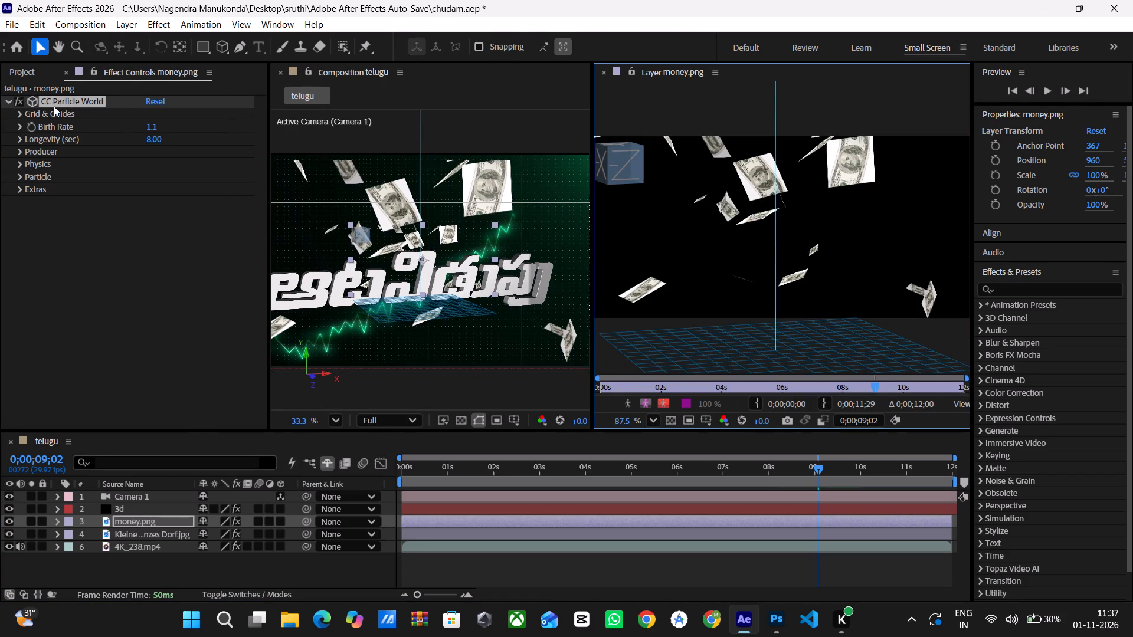
# Examine the Grid & Guides, Longevity, Producer and Physics settings of CC Particle World on money.png, including Floor, Direction Axis and Gravity Vector.
pyautogui.click(85, 70)
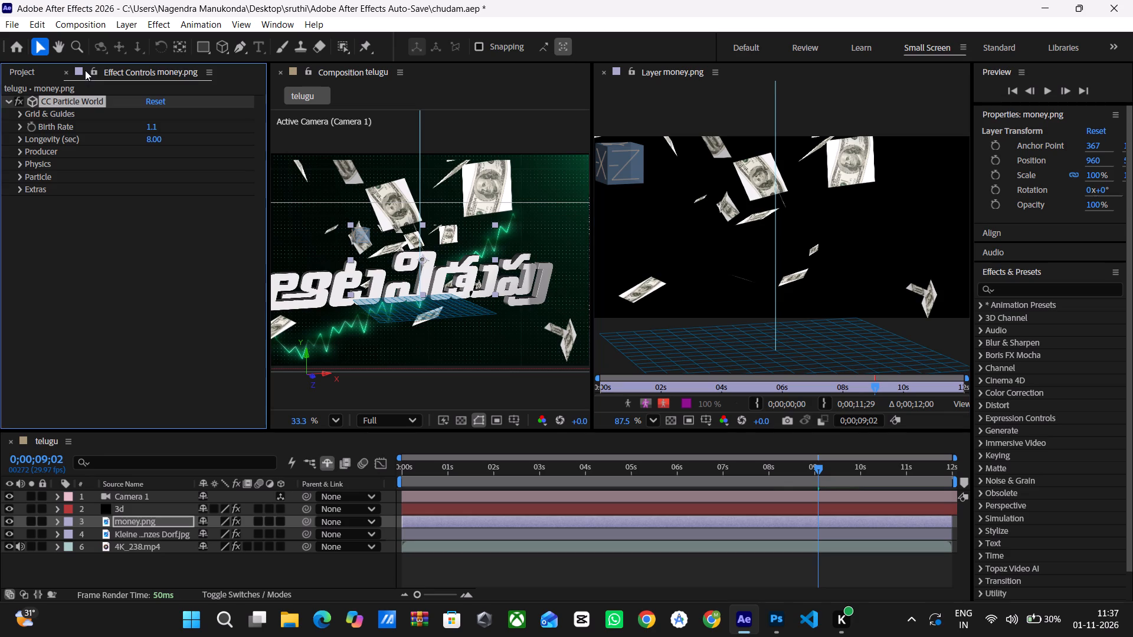
pyautogui.click(6, 103)
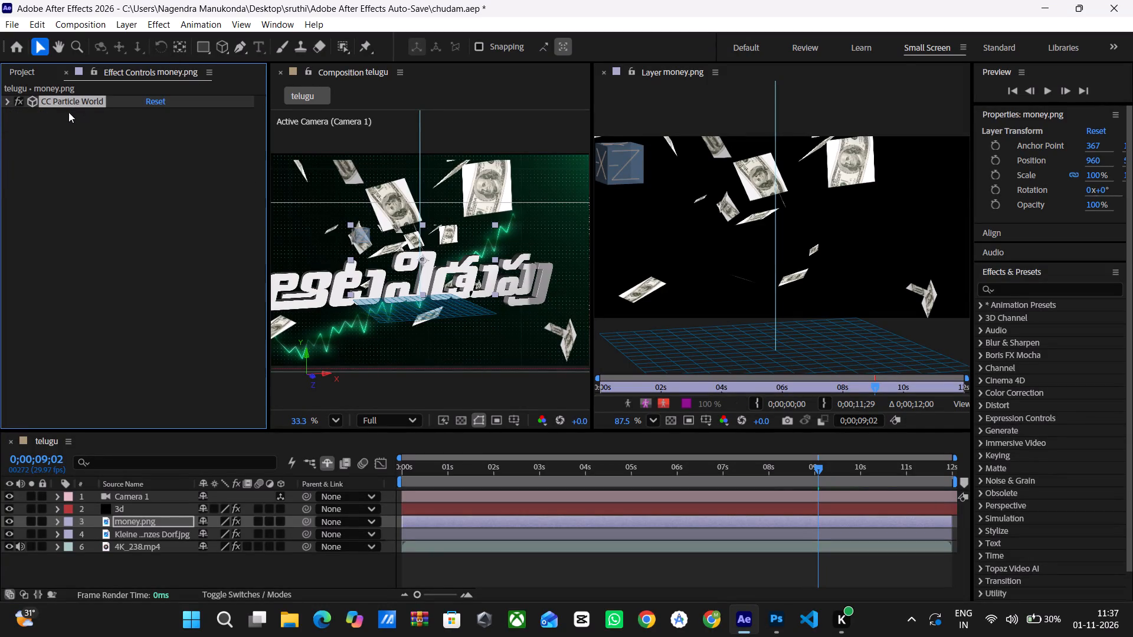
pyautogui.click(66, 104)
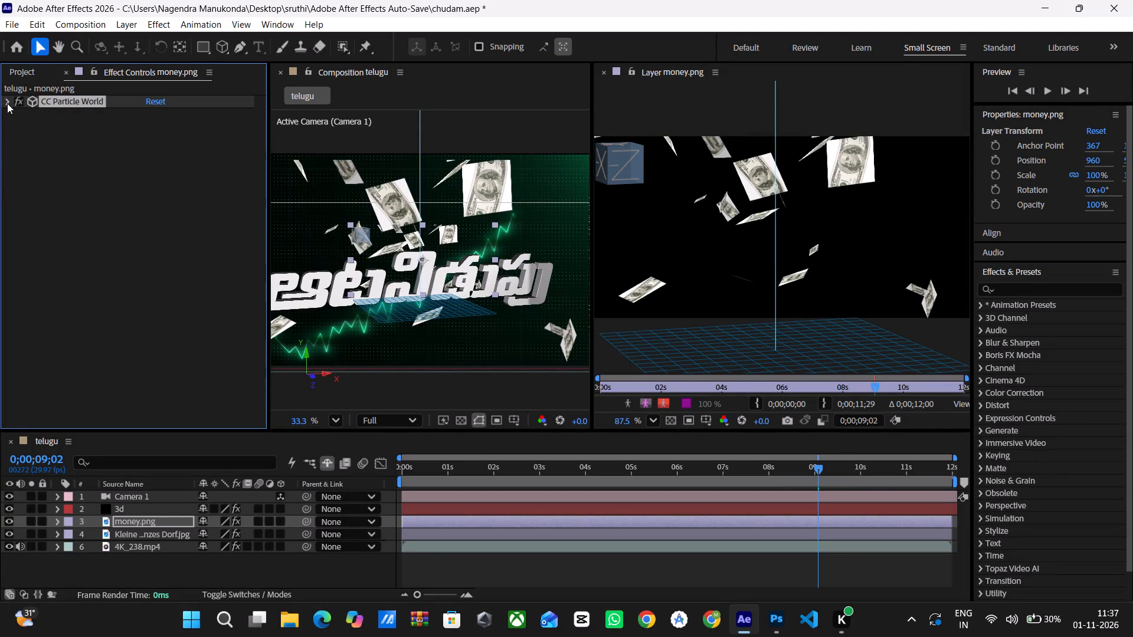
pyautogui.click(7, 103)
pyautogui.click(16, 112)
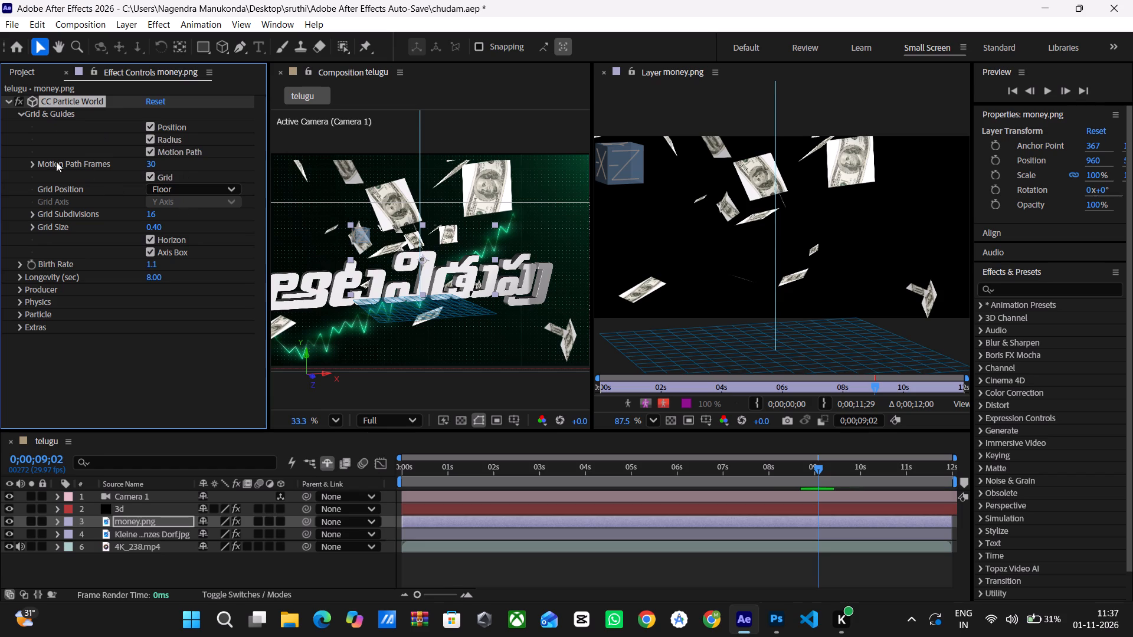
pyautogui.click(22, 279)
pyautogui.scroll(-2, 110, 300)
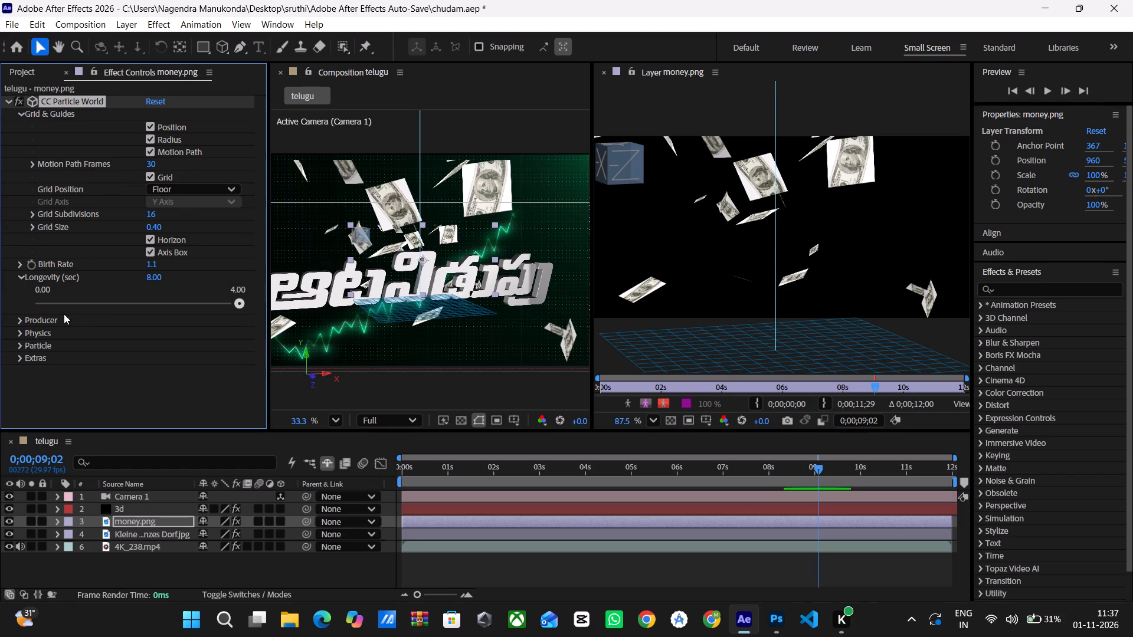
pyautogui.click(18, 321)
pyautogui.scroll(-1, 119, 343)
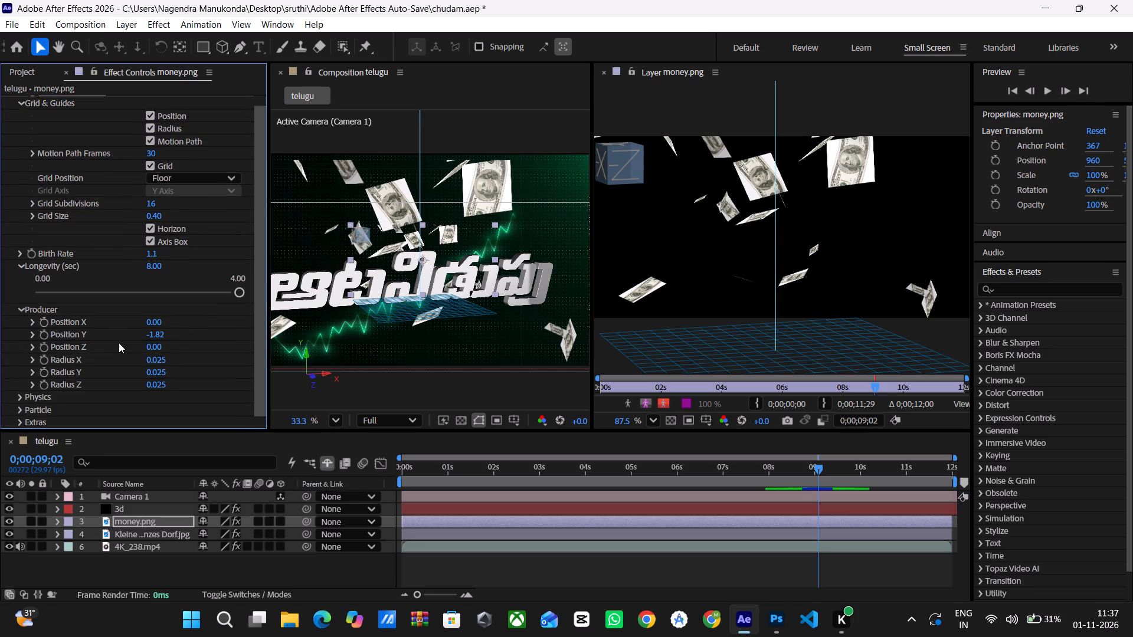
pyautogui.scroll(-1, 119, 343)
pyautogui.click(22, 396)
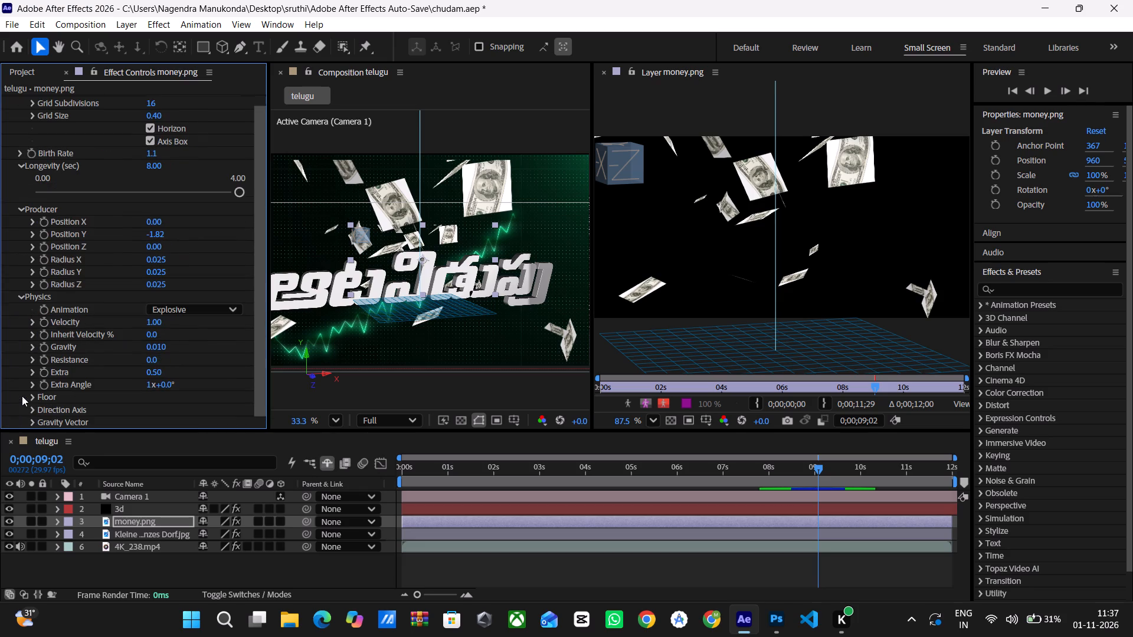
pyautogui.scroll(-2, 113, 364)
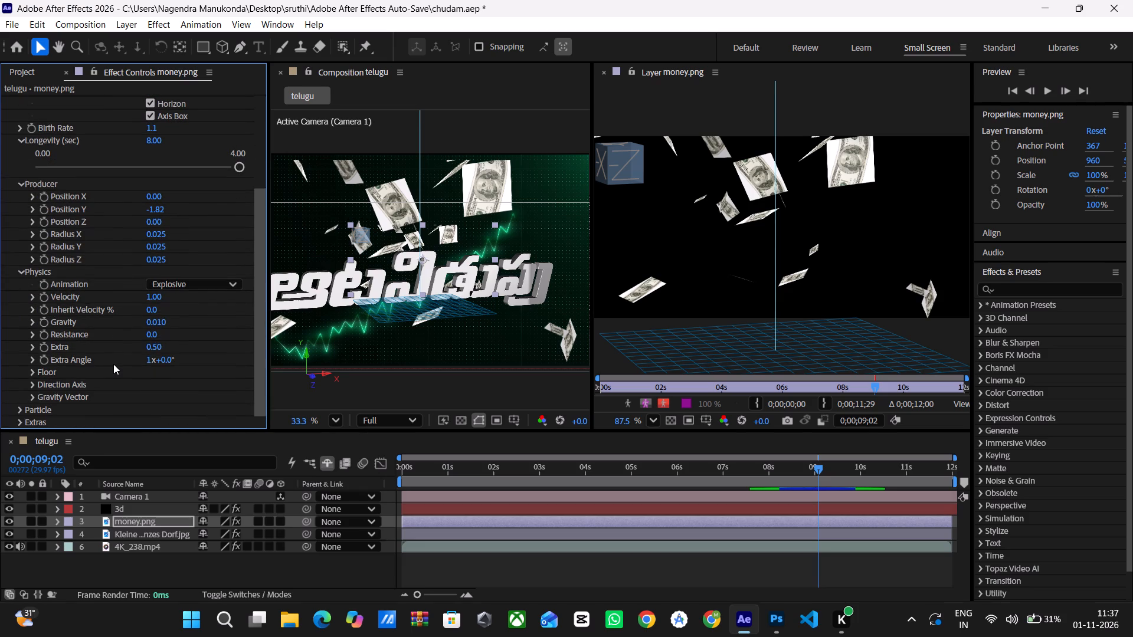
pyautogui.scroll(-1, 113, 364)
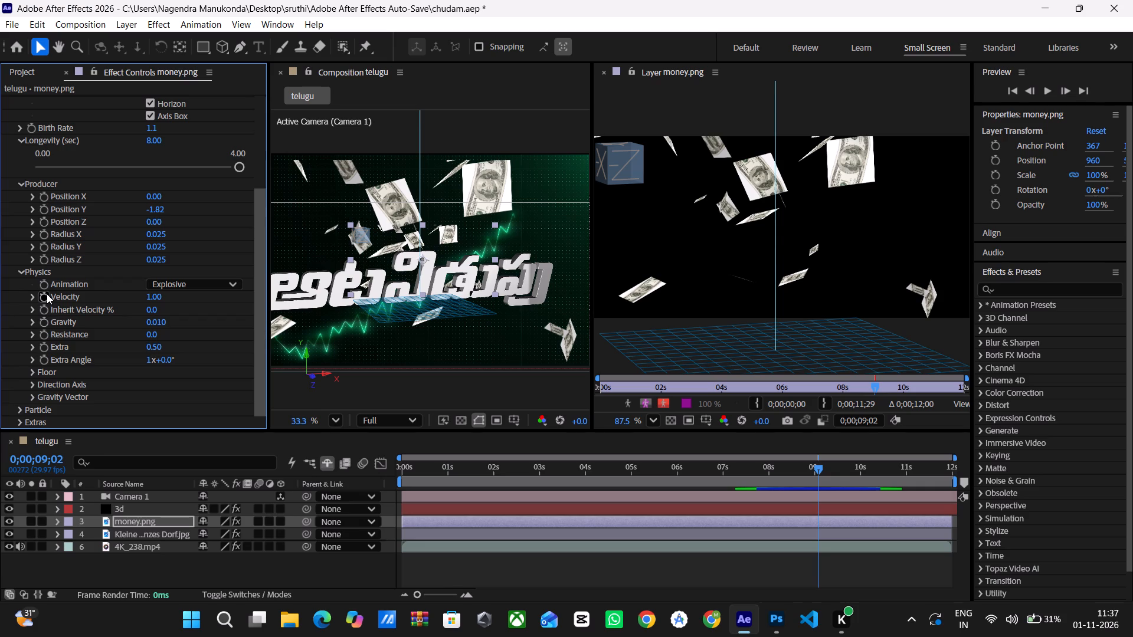
pyautogui.click(31, 372)
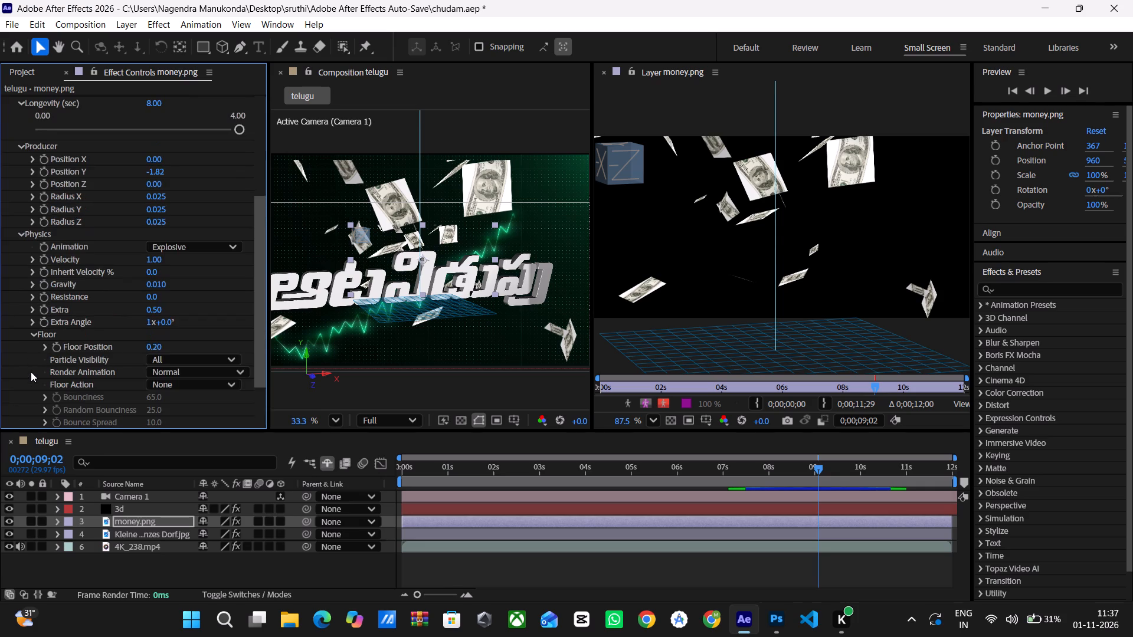
pyautogui.scroll(-3, 31, 372)
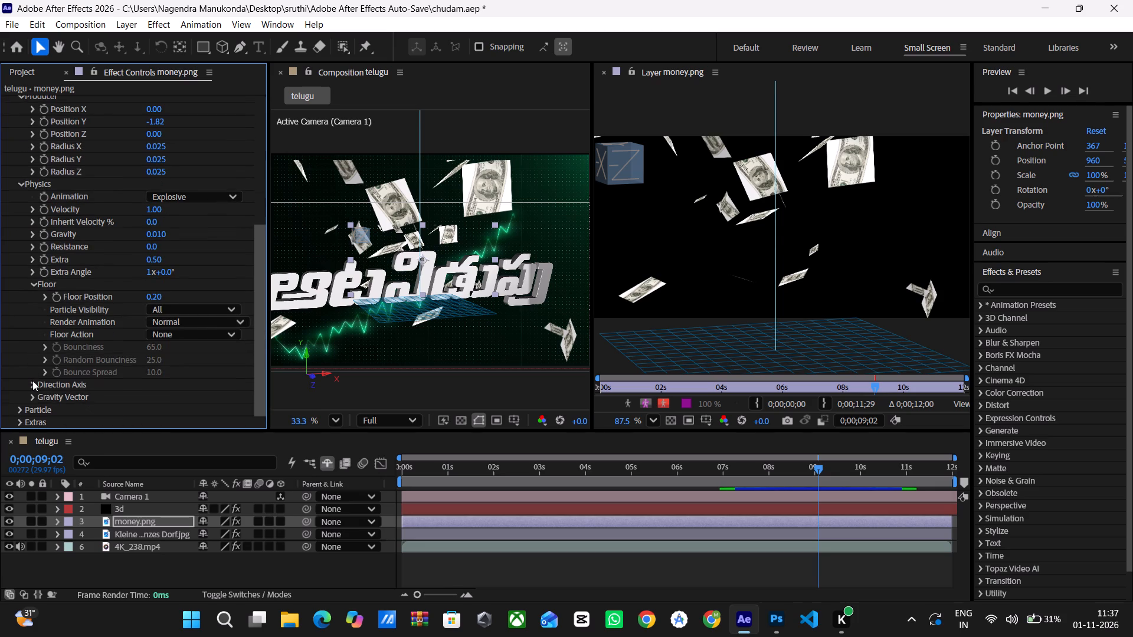
pyautogui.click(32, 380)
pyautogui.scroll(-2, 32, 380)
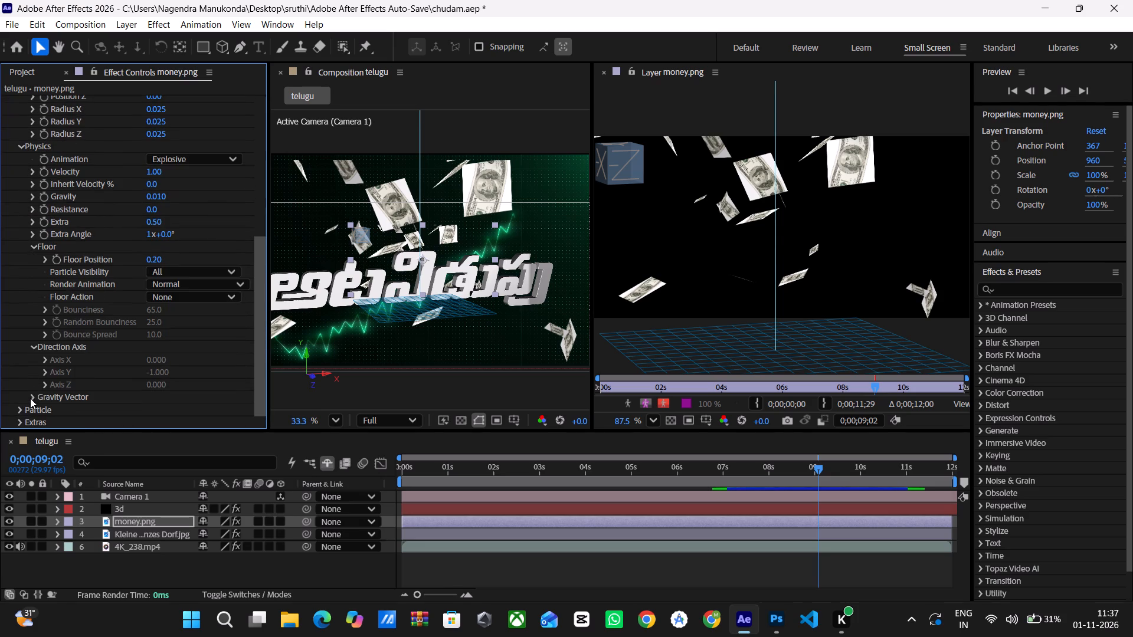
pyautogui.click(30, 399)
pyautogui.scroll(-3, 30, 399)
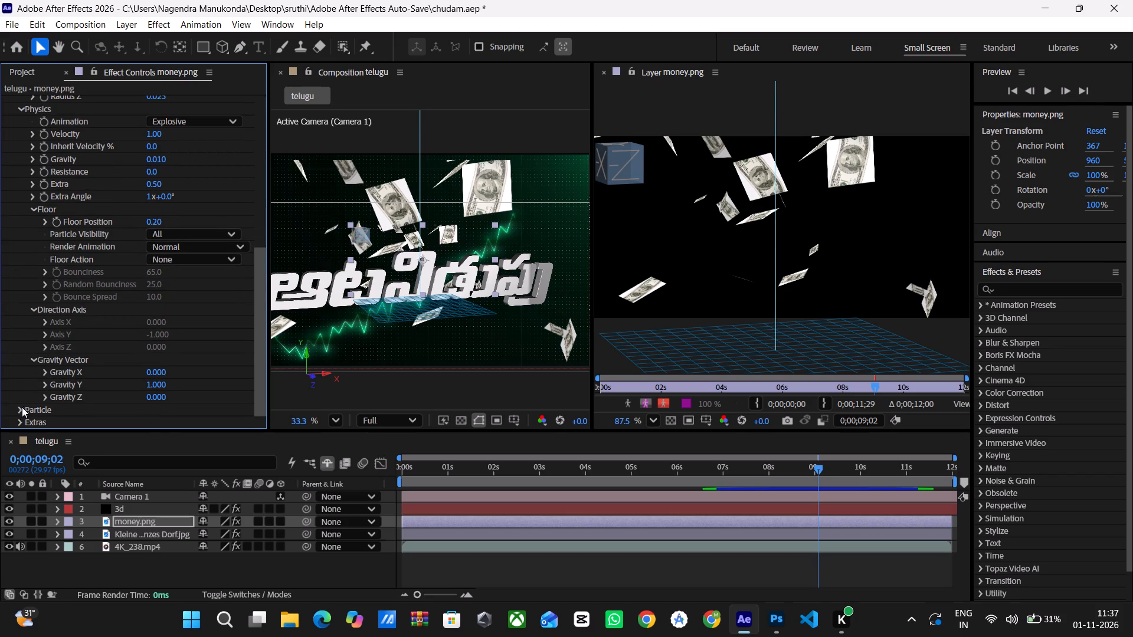
# Examine the Particle settings of CC Particle World on money.png, including the available particle types.
pyautogui.click(21, 410)
pyautogui.scroll(-2, 21, 410)
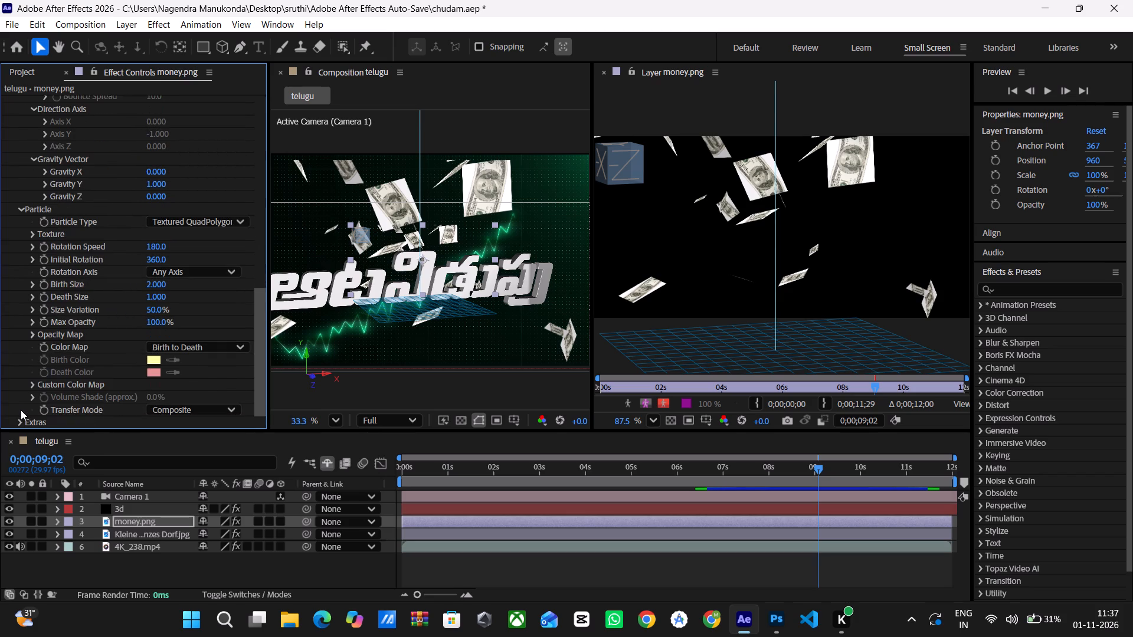
pyautogui.click(211, 219)
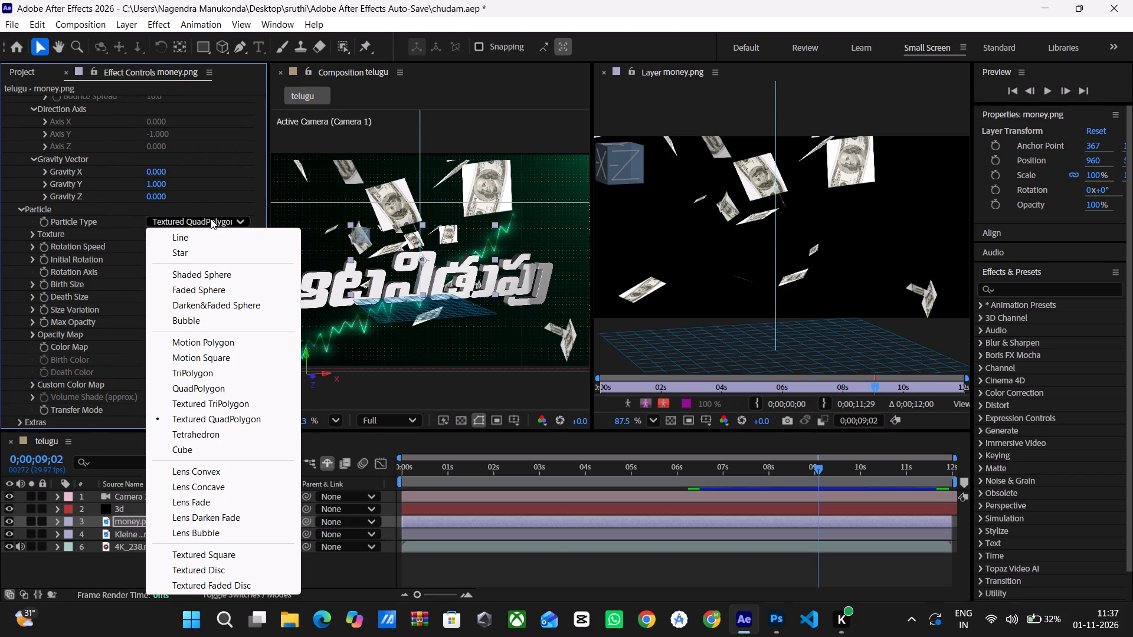
pyautogui.click(211, 219)
pyautogui.click(99, 261)
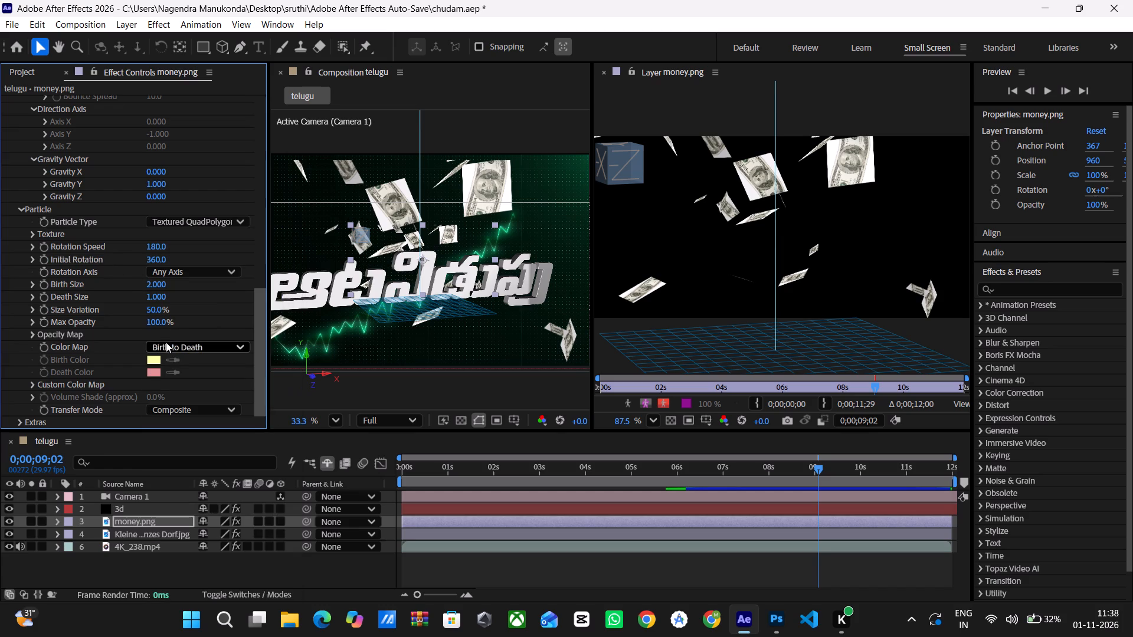
pyautogui.scroll(-3, 158, 425)
# Review the CC Particle World settings on money.png again, from Particle back up to Grid & Guides and Motion Path Frames.
pyautogui.scroll(2, 140, 388)
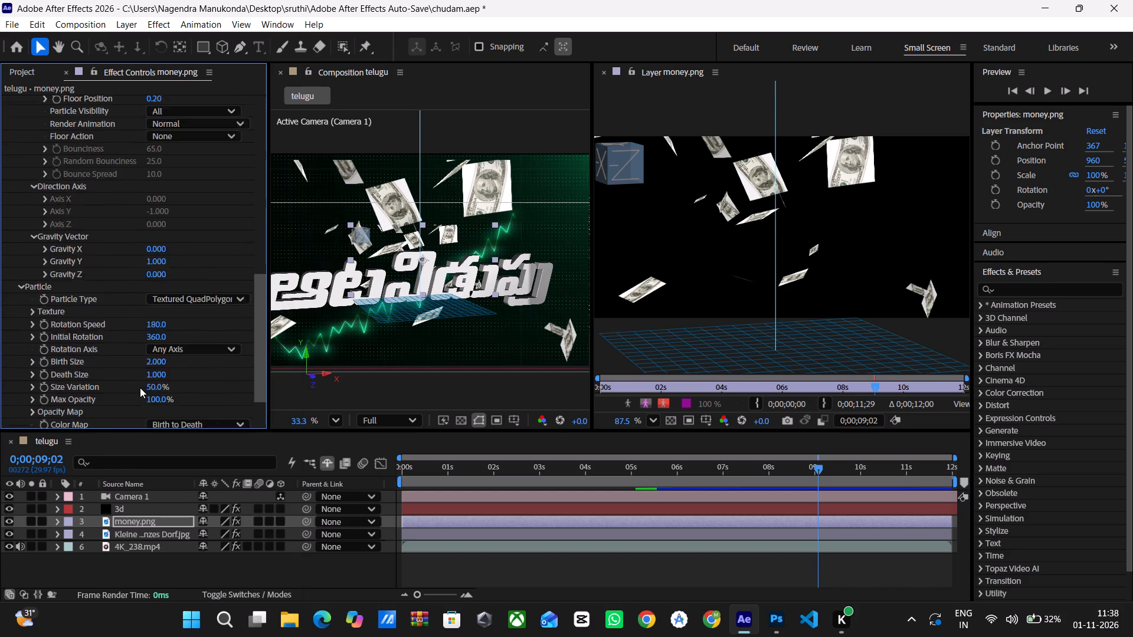
pyautogui.scroll(10, 140, 388)
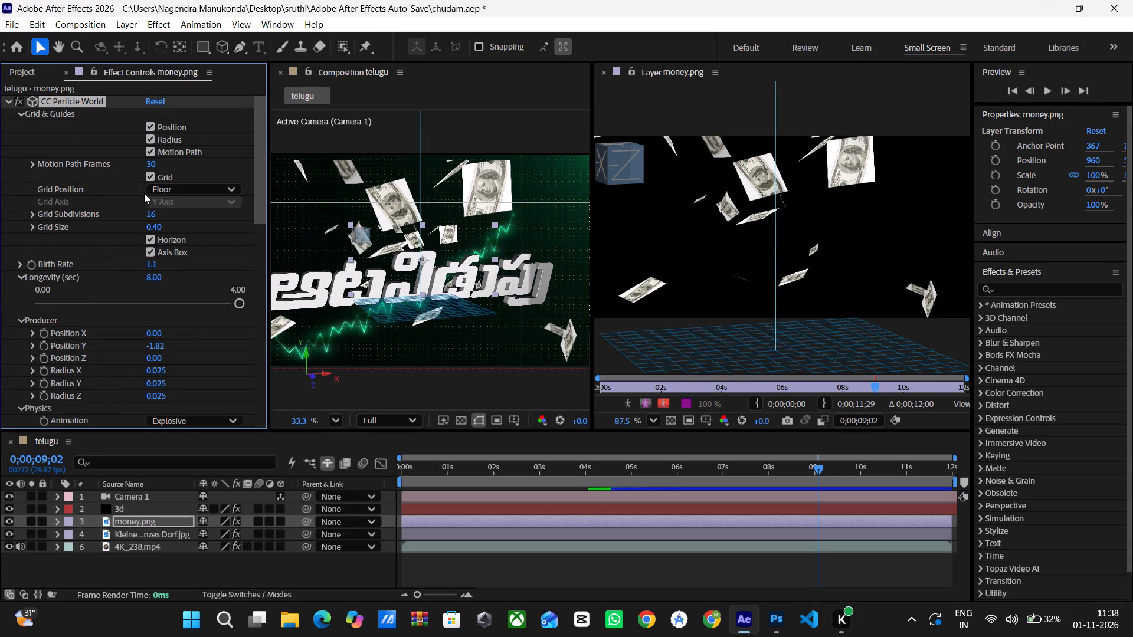
pyautogui.scroll(-1, 136, 325)
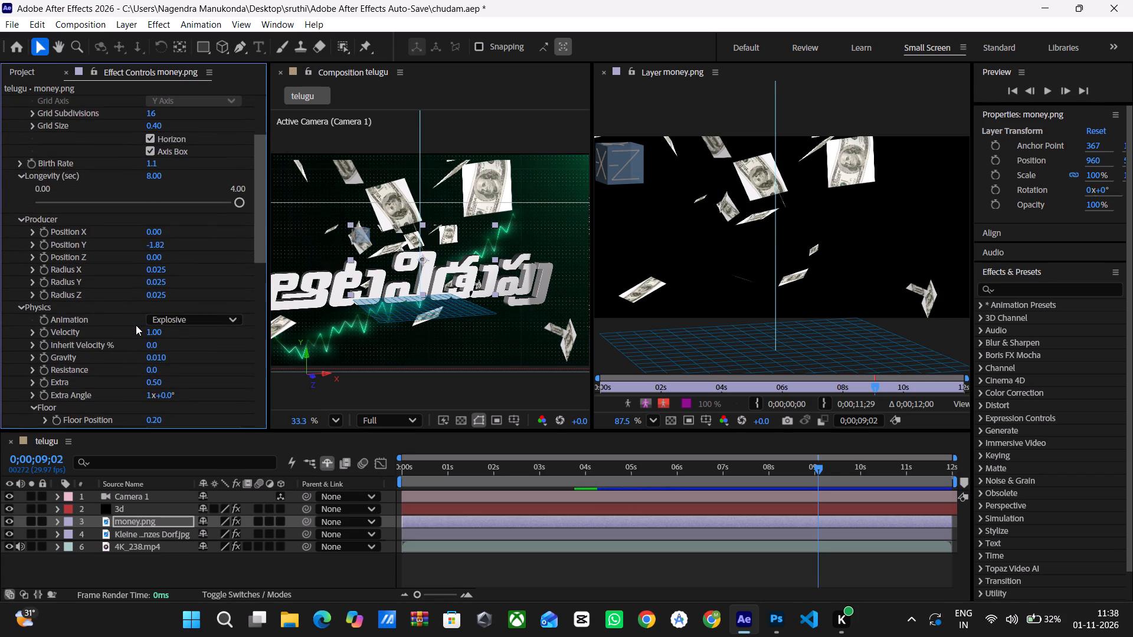
pyautogui.scroll(-1, 136, 325)
pyautogui.scroll(3, 179, 323)
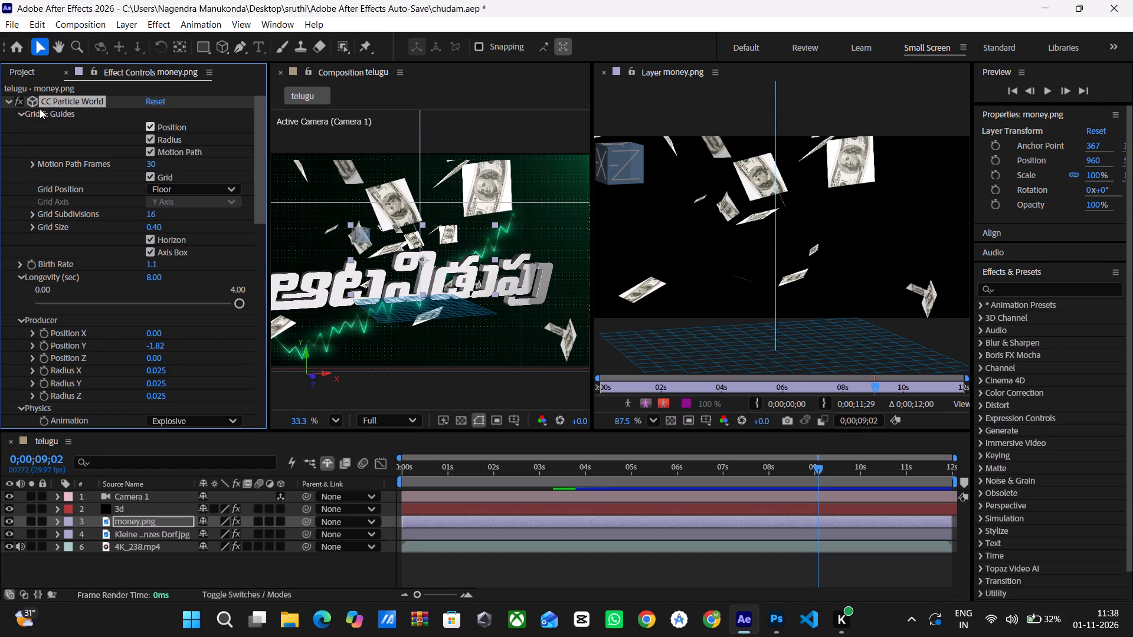
pyautogui.doubleClick(25, 111)
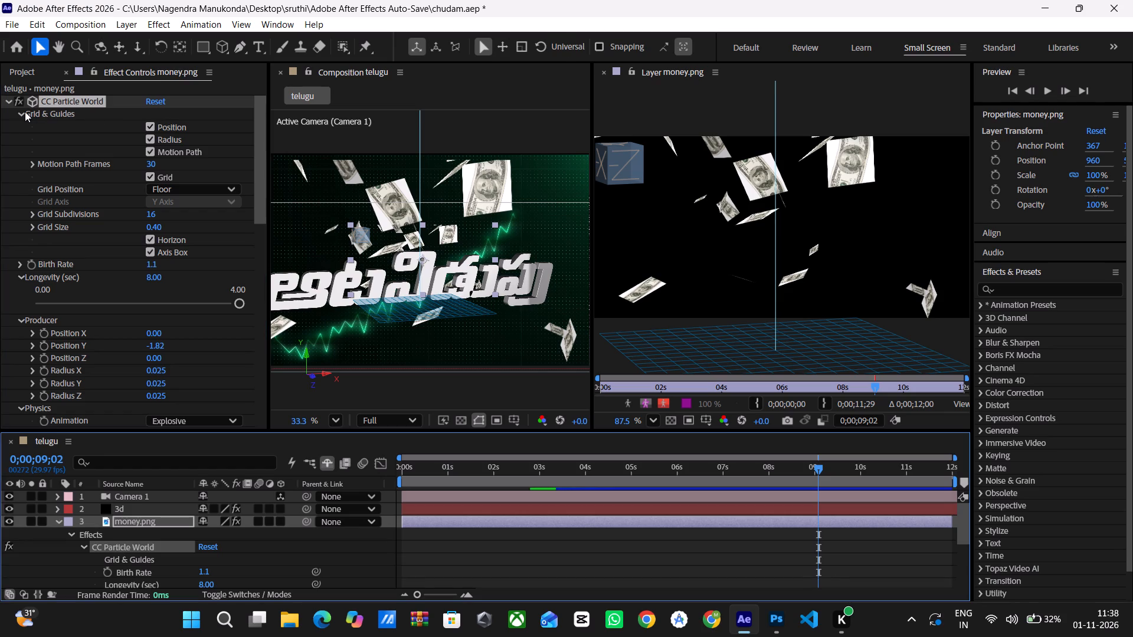
pyautogui.click(25, 111)
pyautogui.click(18, 115)
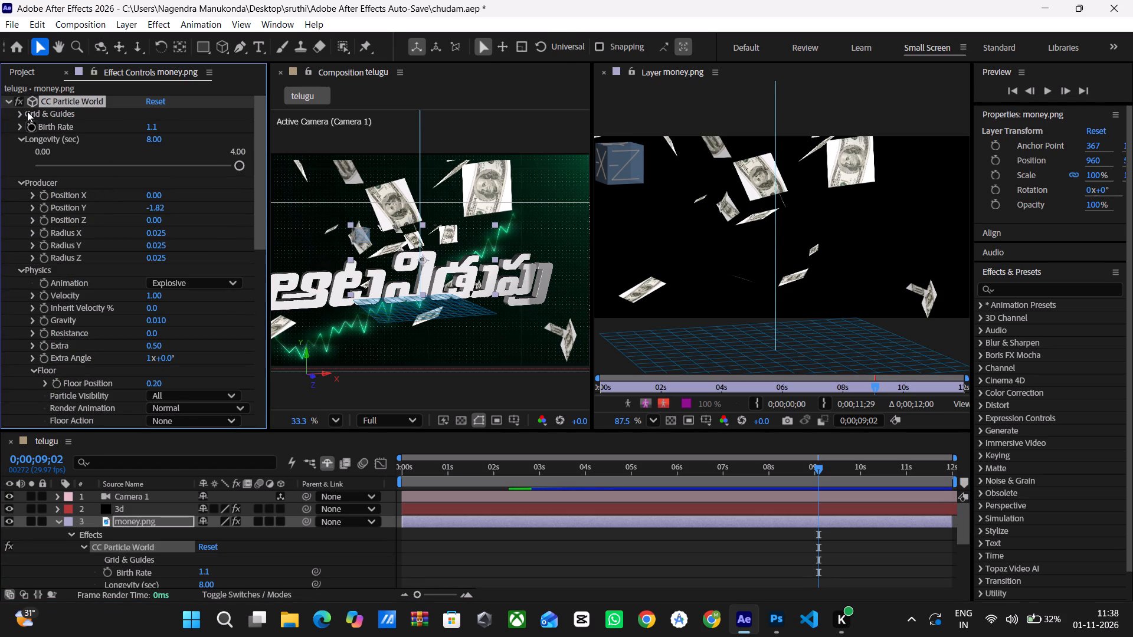
pyautogui.click(21, 113)
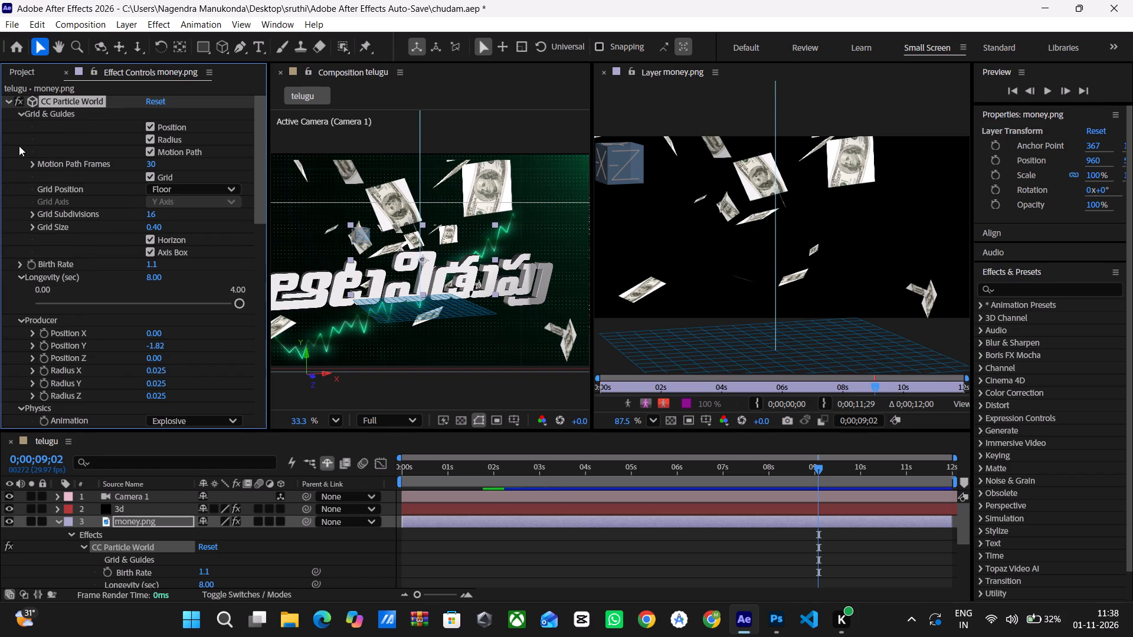
pyautogui.click(34, 163)
pyautogui.click(34, 163)
# Examine the Producer, Physics, Floor and Particle settings of CC Particle World on money.png, including the Particle Visibility options.
pyautogui.scroll(-1, 38, 287)
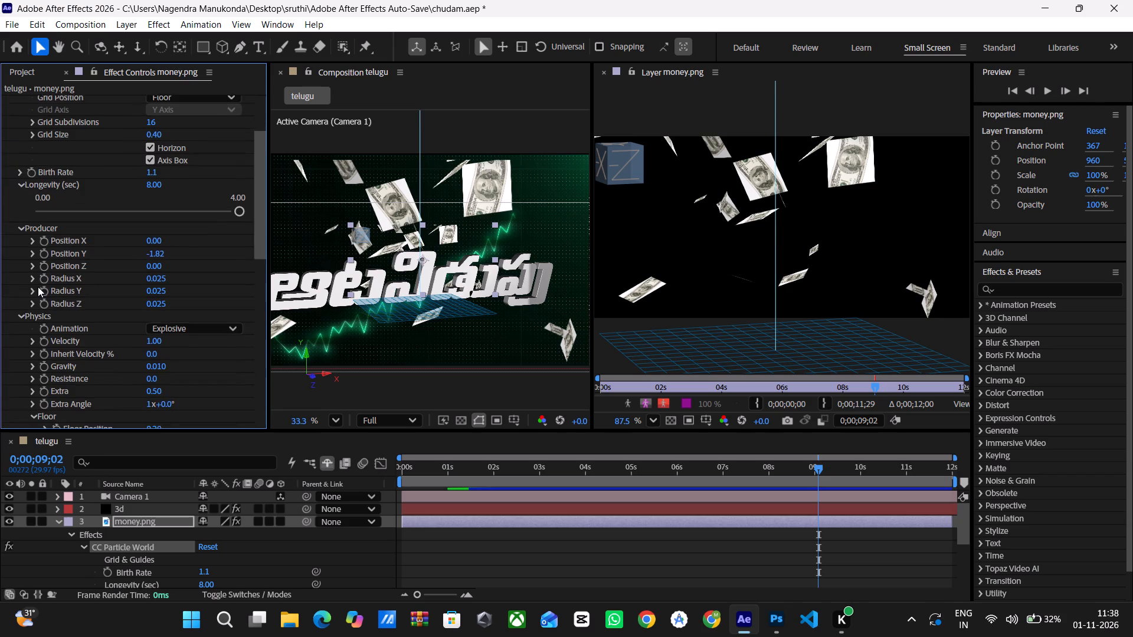
pyautogui.scroll(-2, 38, 287)
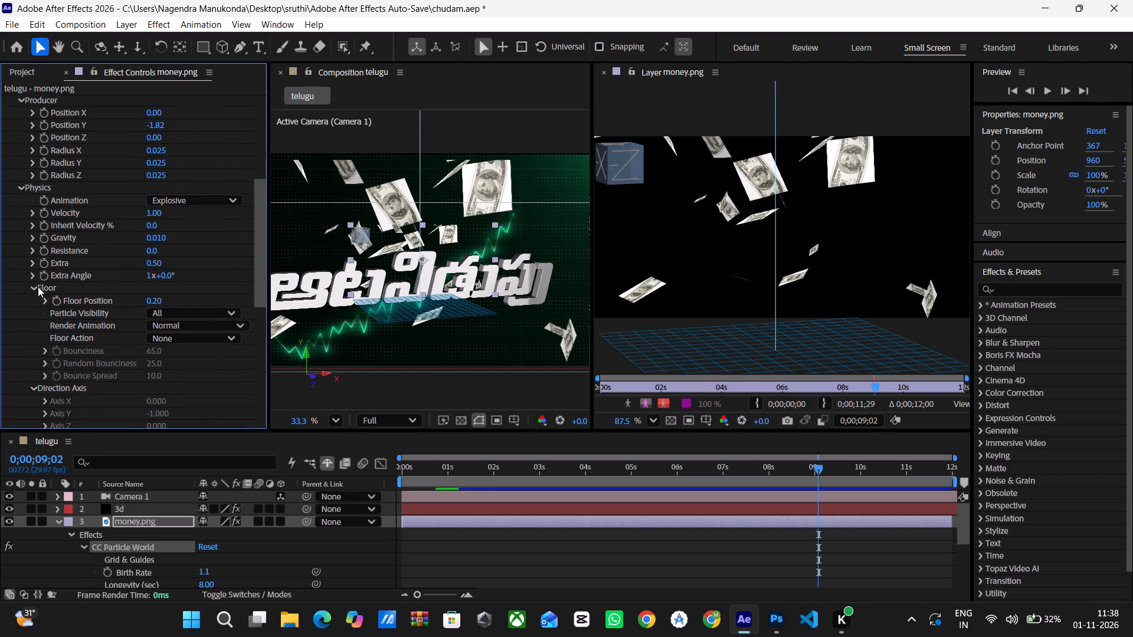
pyautogui.scroll(-1, 38, 287)
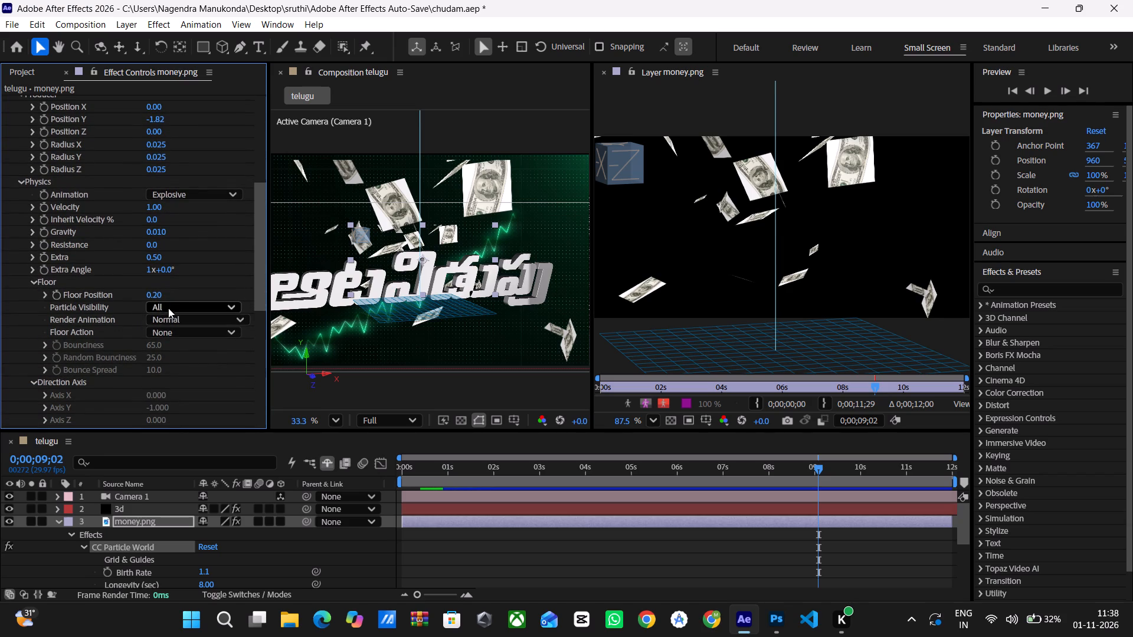
pyautogui.click(169, 307)
pyautogui.click(133, 410)
pyautogui.scroll(-1, 174, 331)
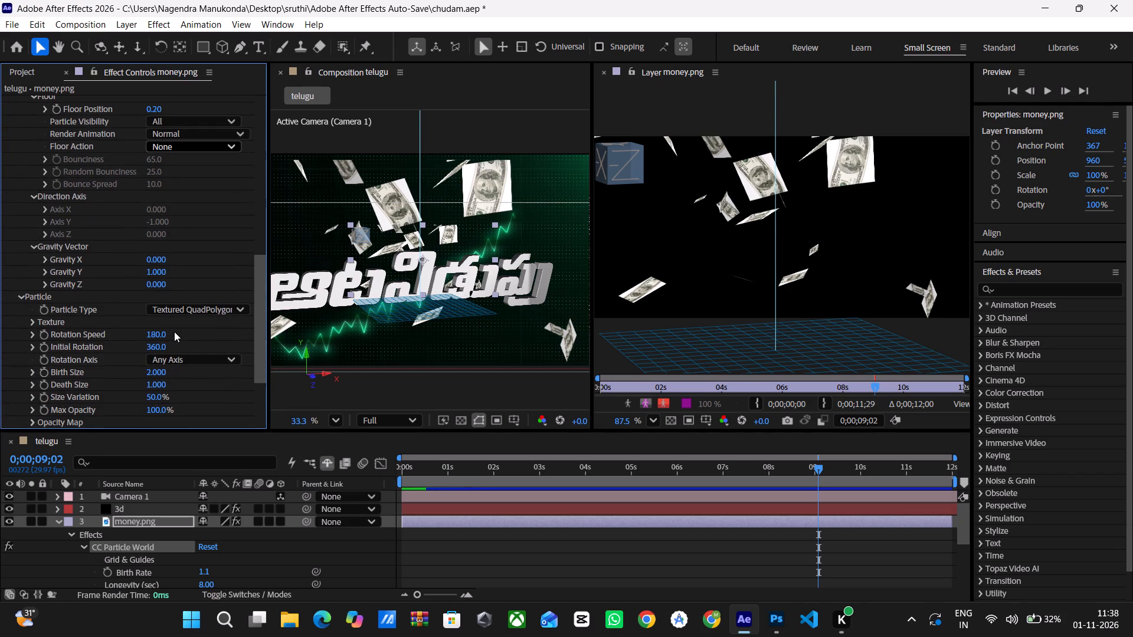
pyautogui.scroll(-1, 199, 354)
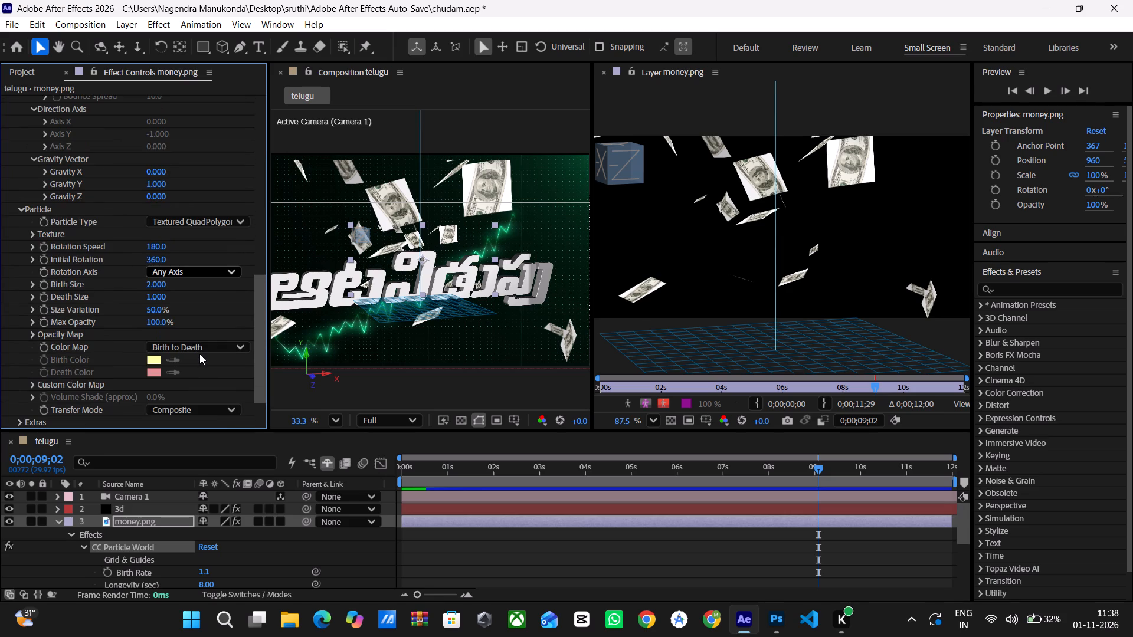
pyautogui.scroll(-3, 199, 354)
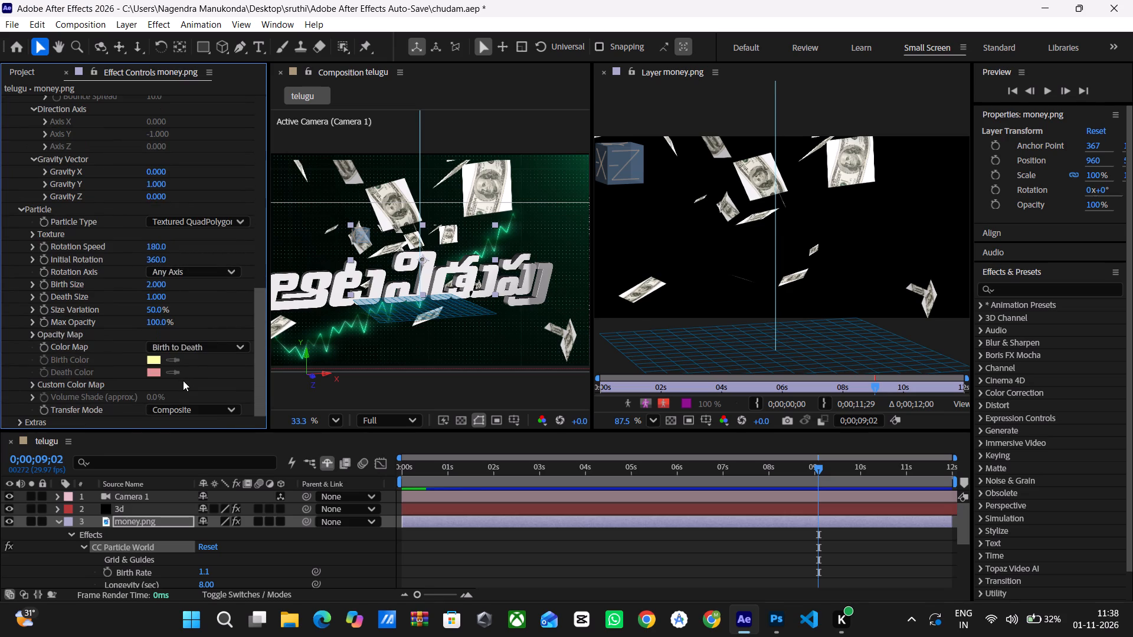
pyautogui.scroll(6, 183, 380)
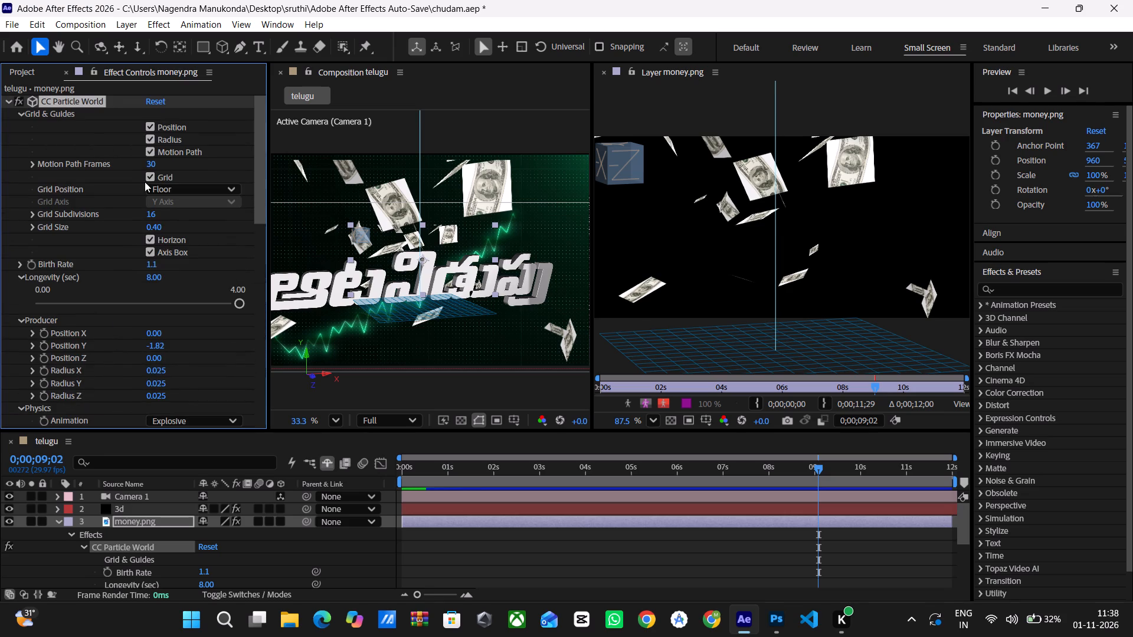
# Reset CC Particle World on the money.png layer to its default settings.
pyautogui.click(8, 100)
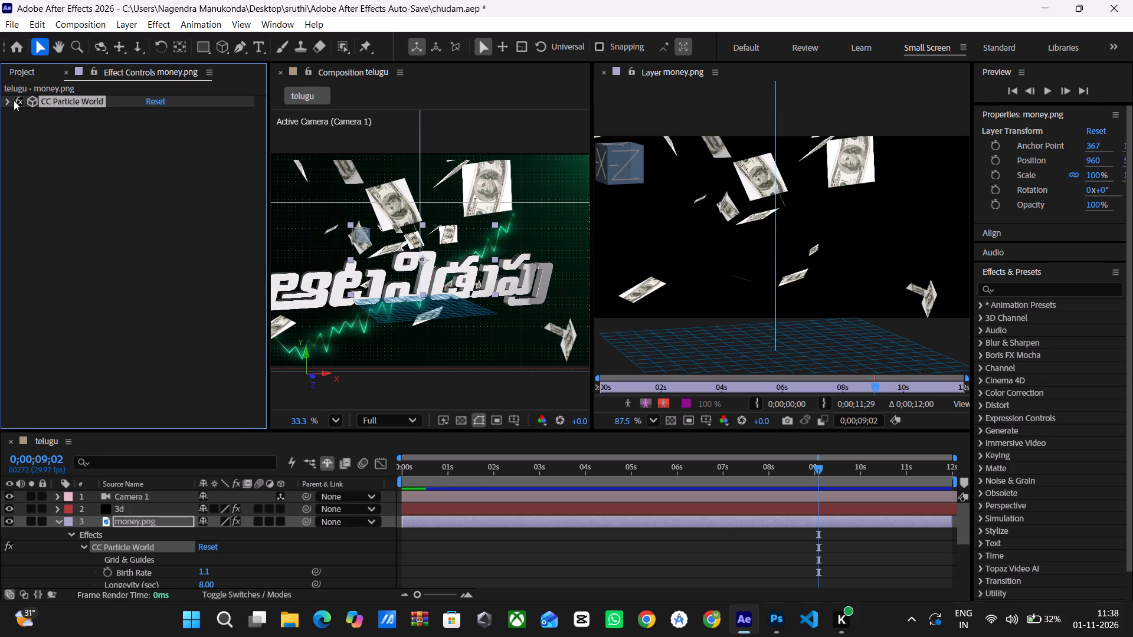
pyautogui.click(148, 101)
pyautogui.click(8, 102)
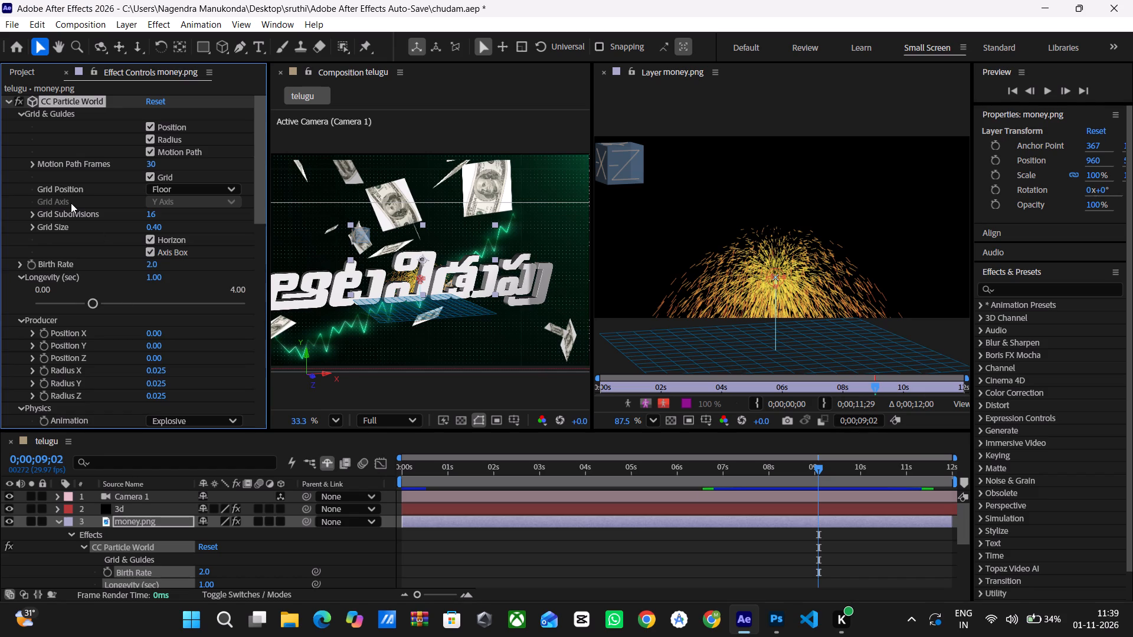
# Delete the "Kleine ...nzes Dorf.jpg" layer from the telugu composition.
pyautogui.click(60, 523)
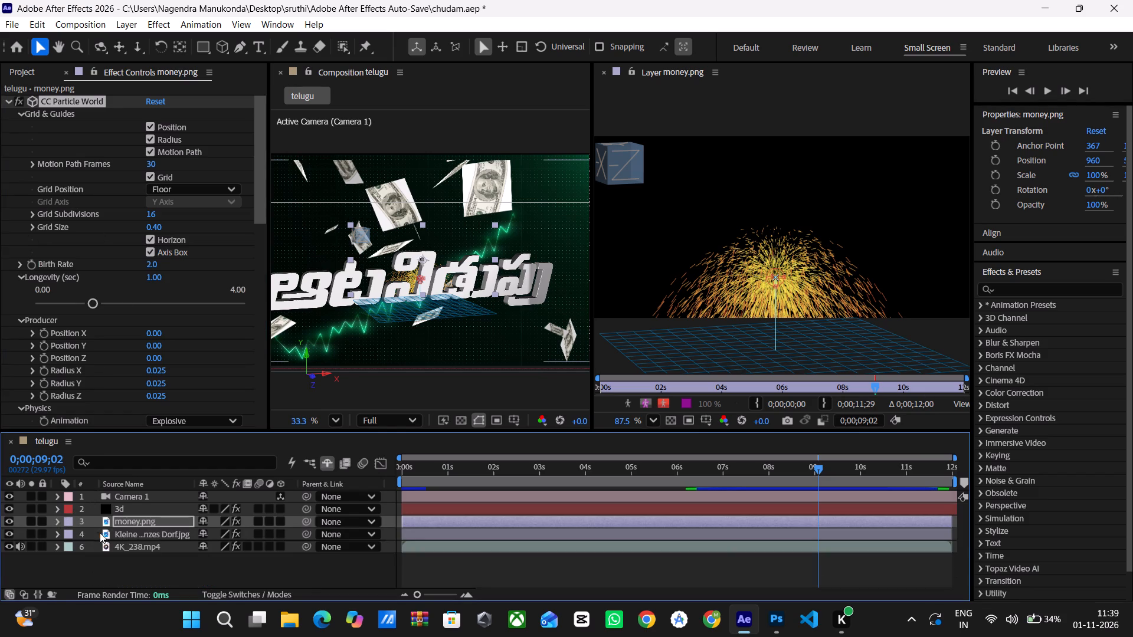
pyautogui.click(126, 532)
pyautogui.press('Delete')
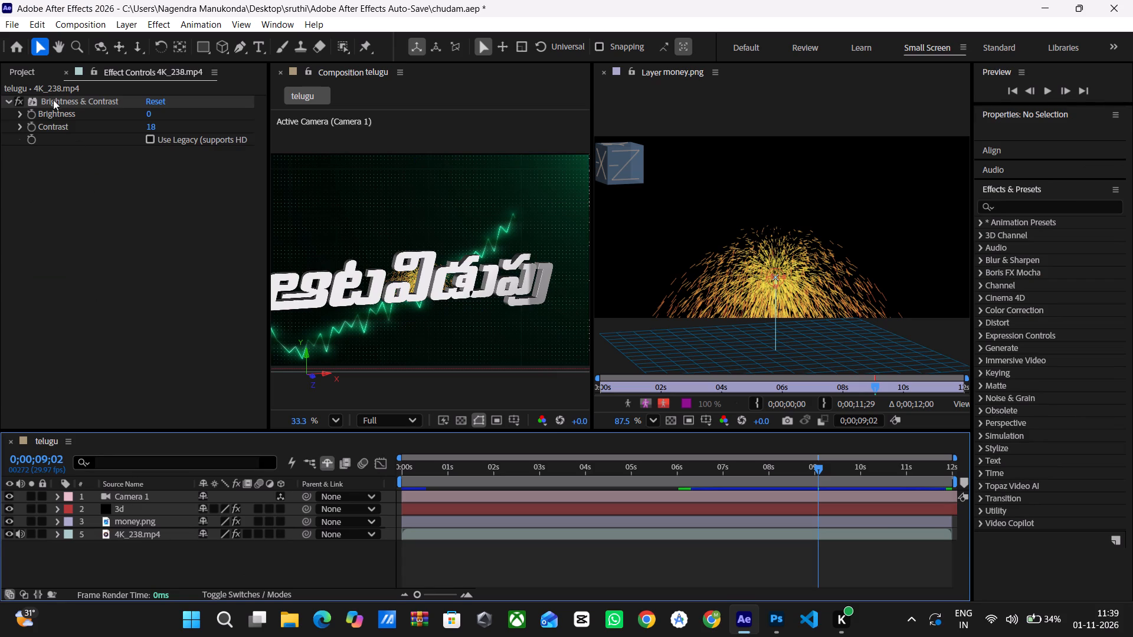
# On money.png, set the Birth Rate of CC Particle World to 1 and its Longevity to 8 seconds.
pyautogui.click(9, 101)
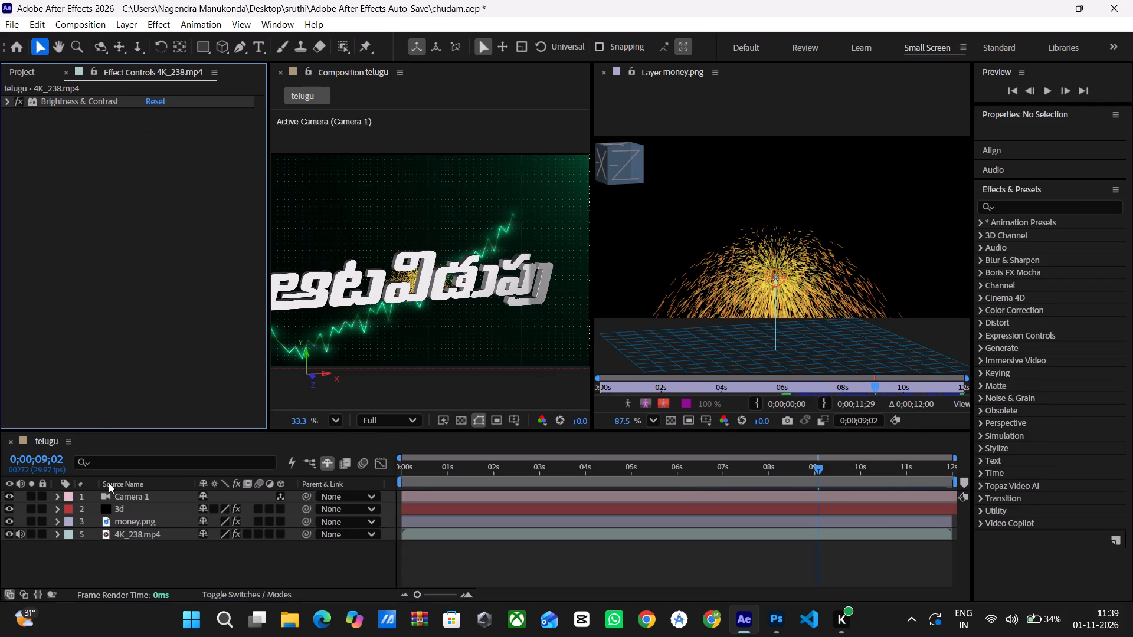
pyautogui.click(131, 522)
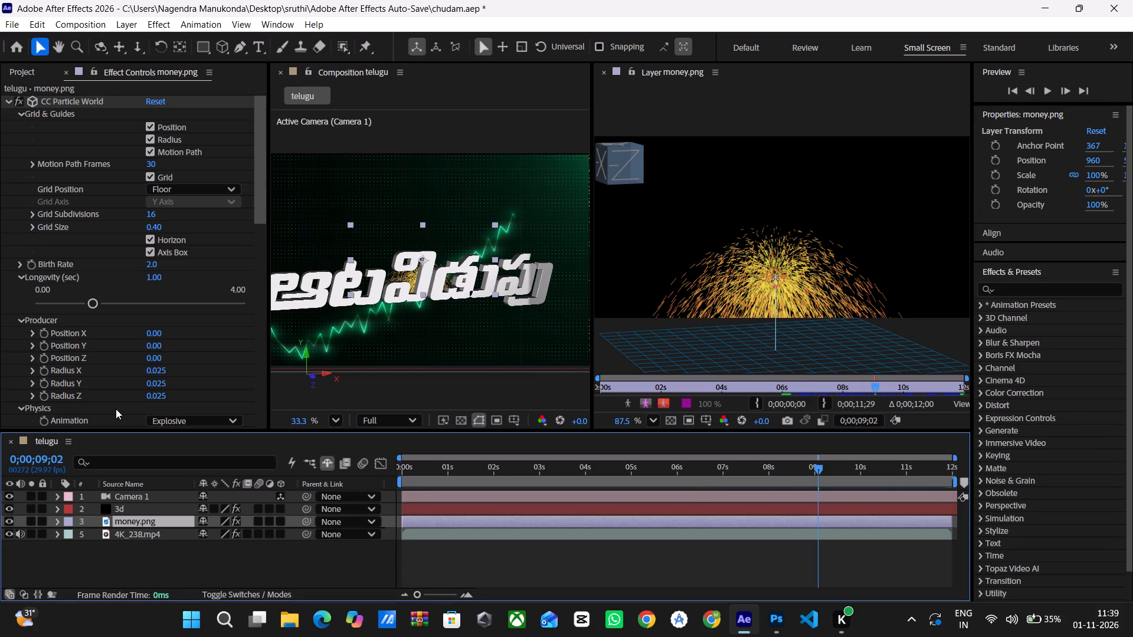
pyautogui.click(18, 107)
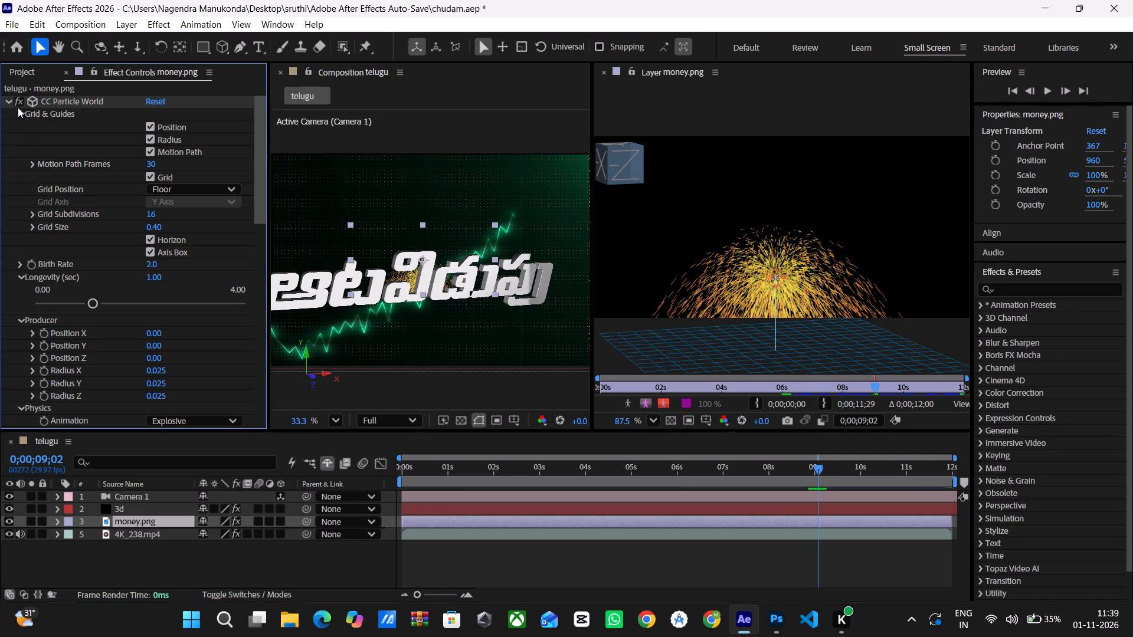
pyautogui.click(19, 108)
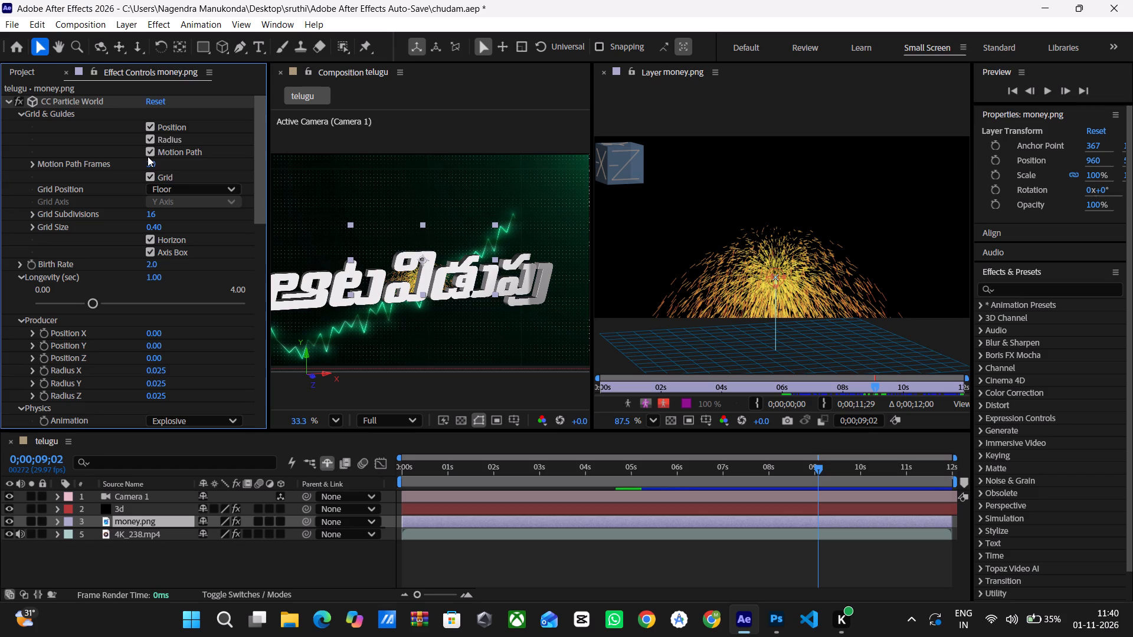
pyautogui.click(23, 115)
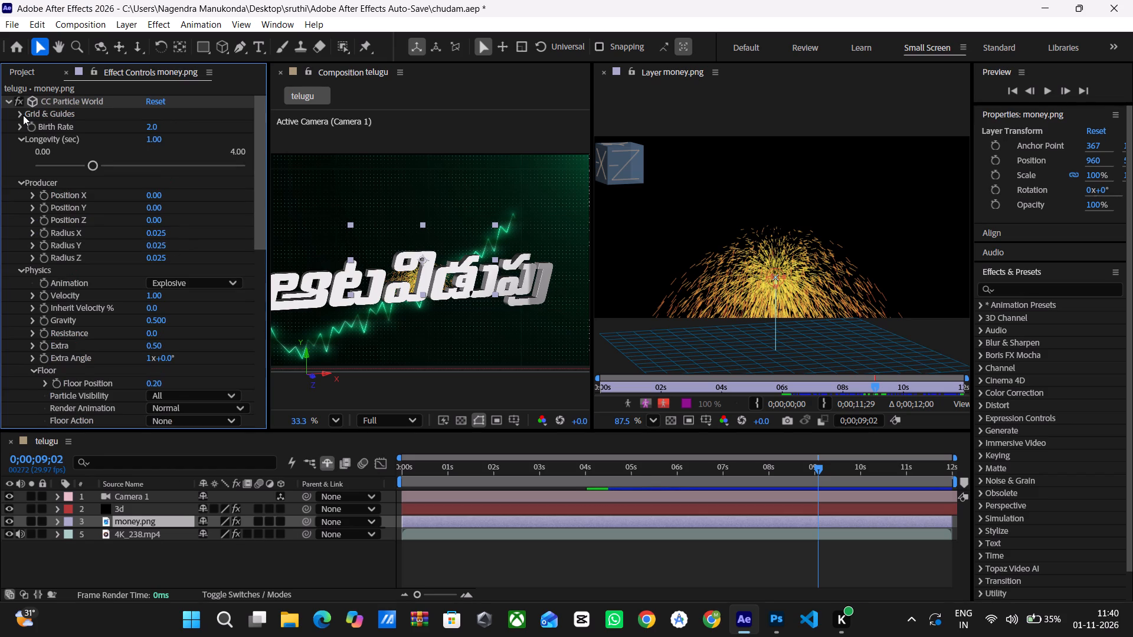
pyautogui.click(151, 129)
pyautogui.click(151, 129)
pyautogui.press('1')
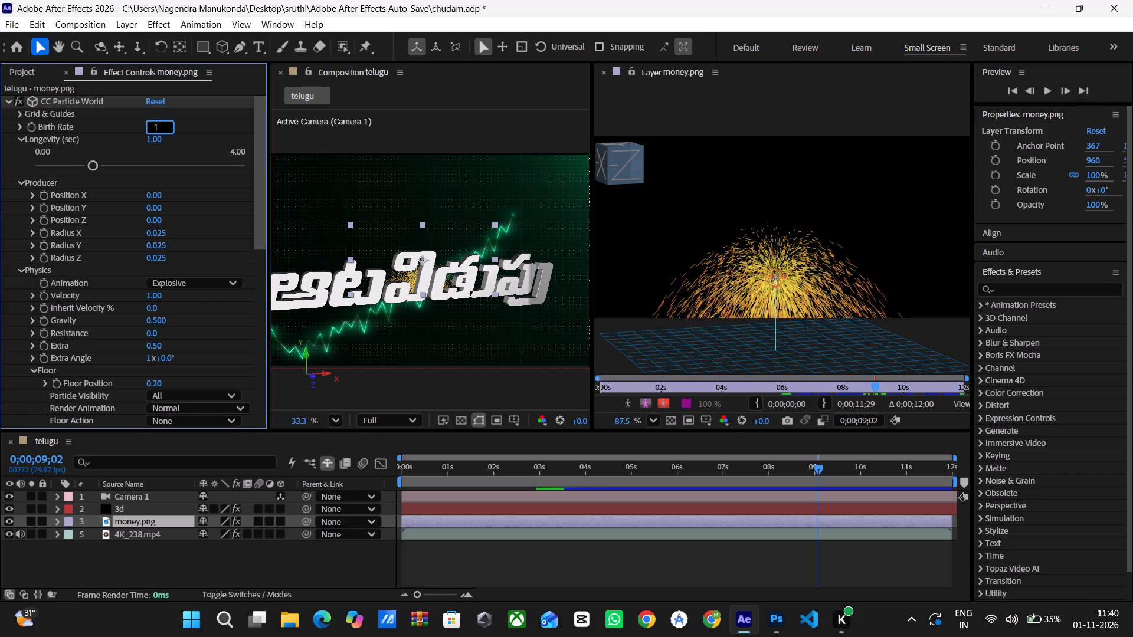
pyautogui.press('Return')
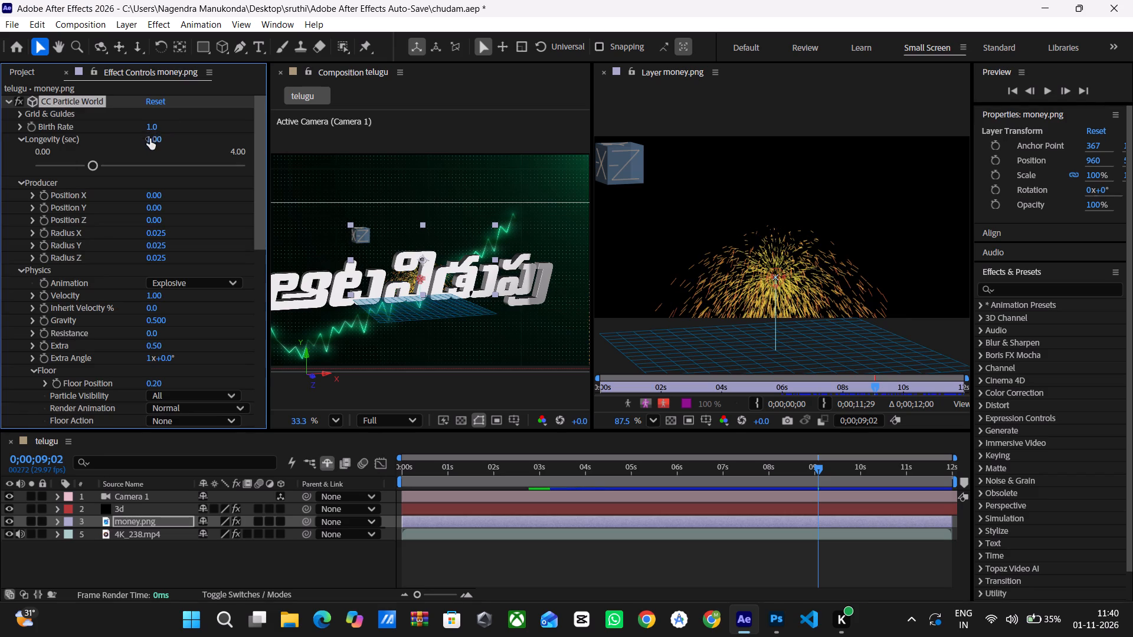
pyautogui.doubleClick(150, 139)
pyautogui.press('8')
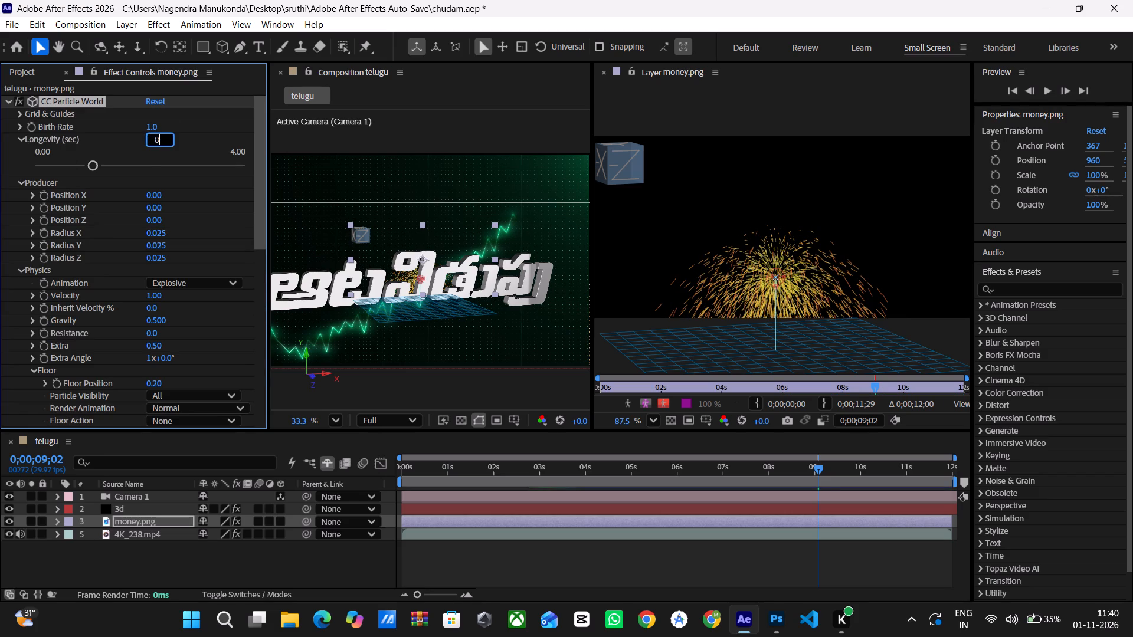
pyautogui.press('Return')
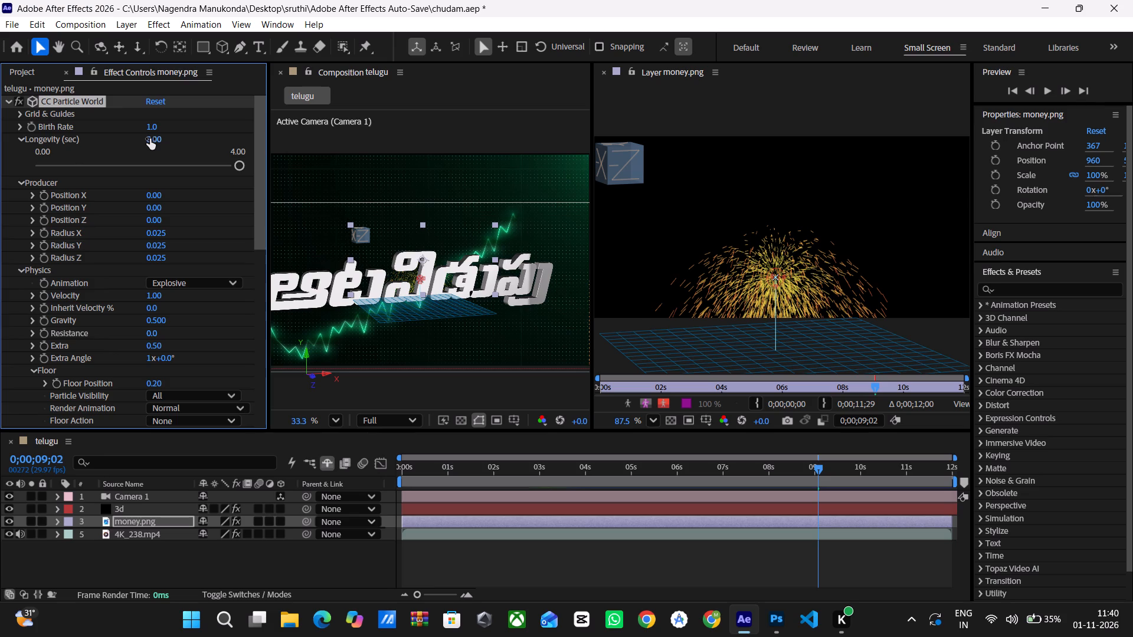
# Set the Producer Position Y of CC Particle World on money.png to -1.81.
pyautogui.click(153, 211)
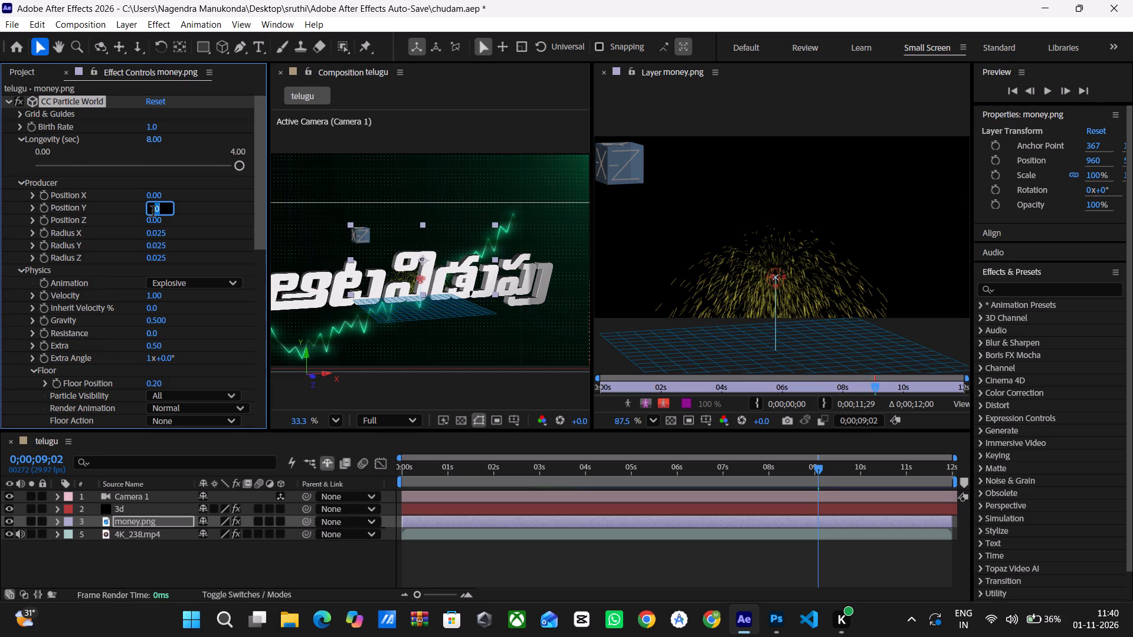
pyautogui.press('-')
pyautogui.press('1')
pyautogui.write('.81')
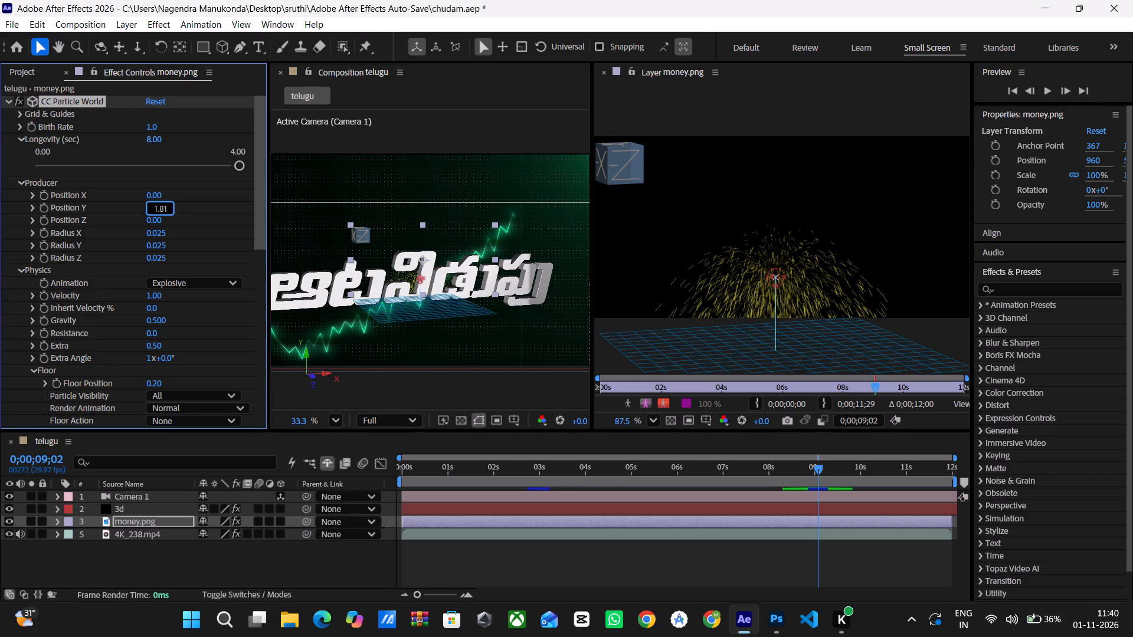
pyautogui.press('Return')
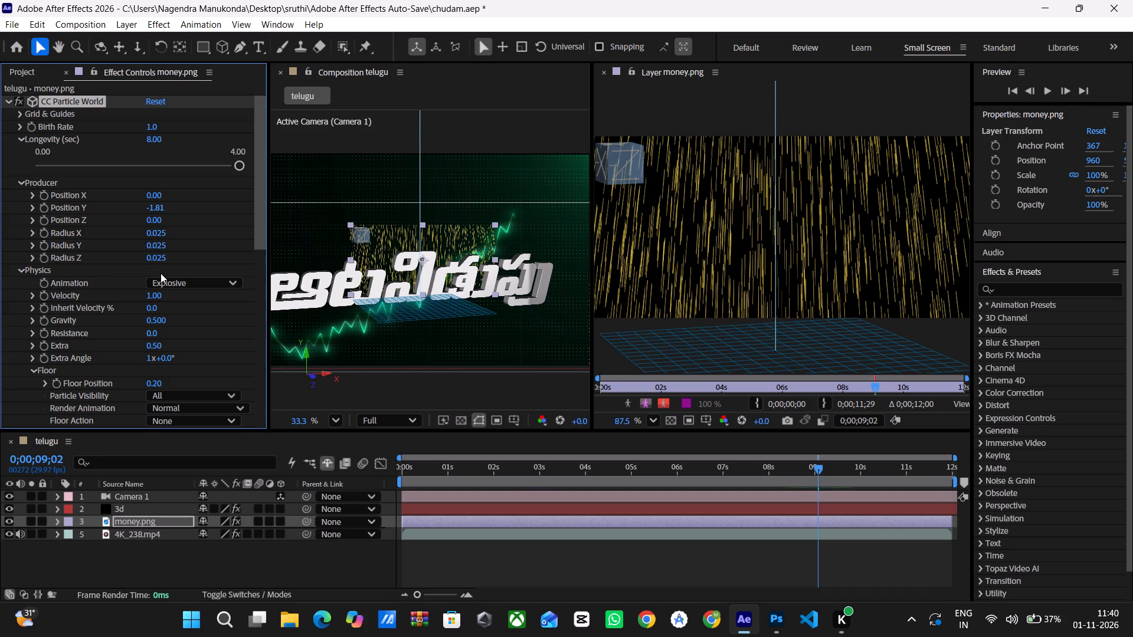
# Set the Physics Gravity of CC Particle World on money.png to 0.010.
pyautogui.doubleClick(159, 321)
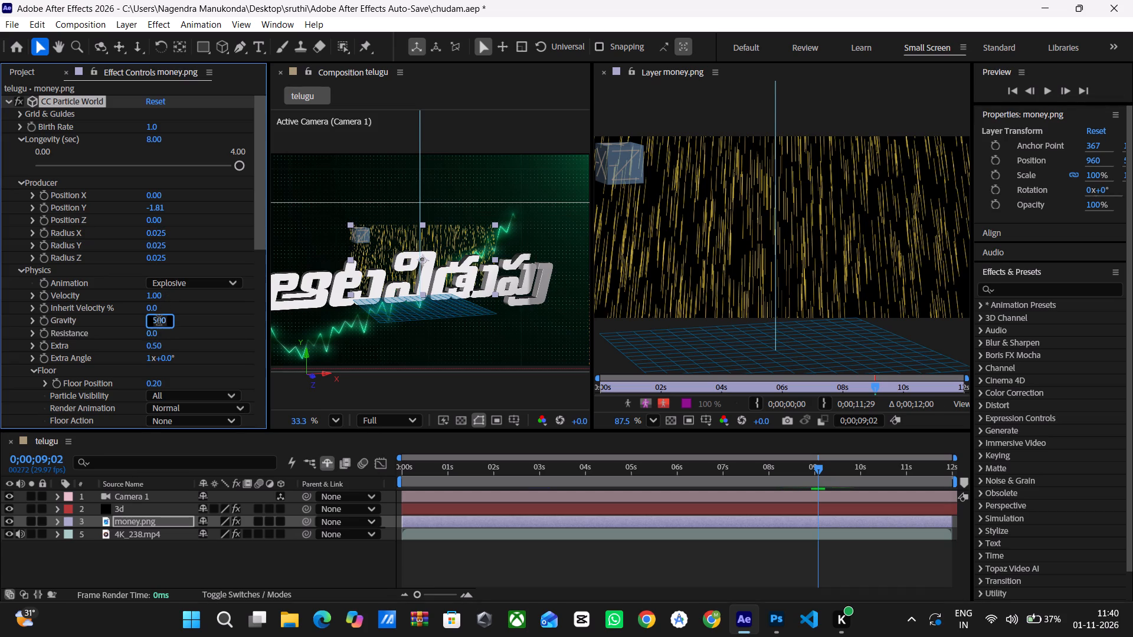
pyautogui.doubleClick(159, 321)
pyautogui.press('1')
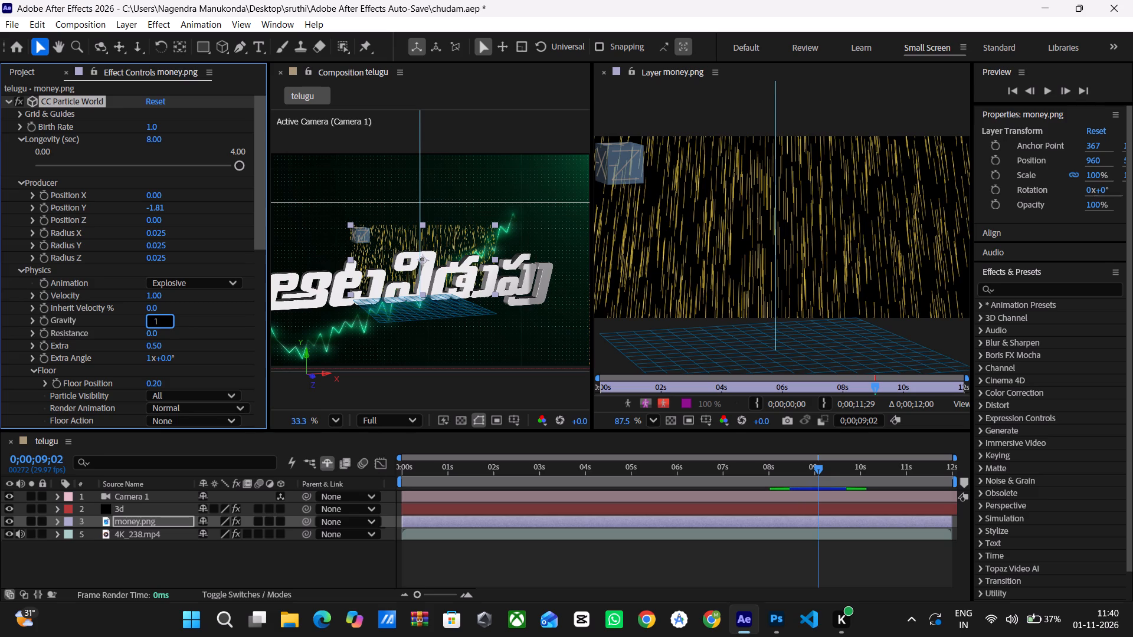
pyautogui.press('BackSpace')
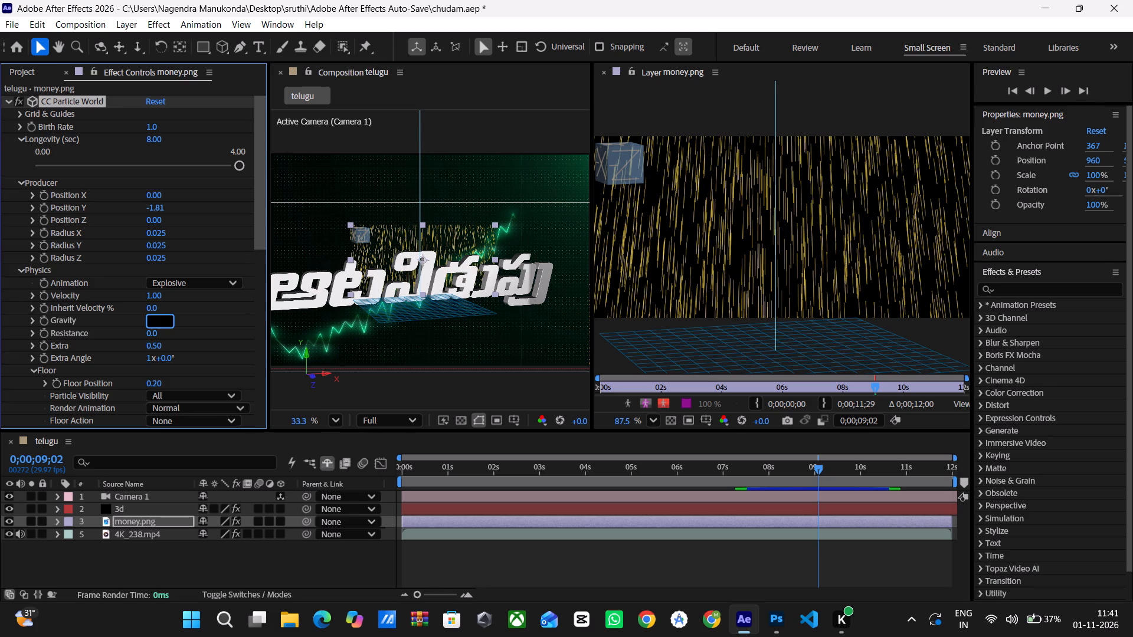
pyautogui.write('0.0')
pyautogui.write('10')
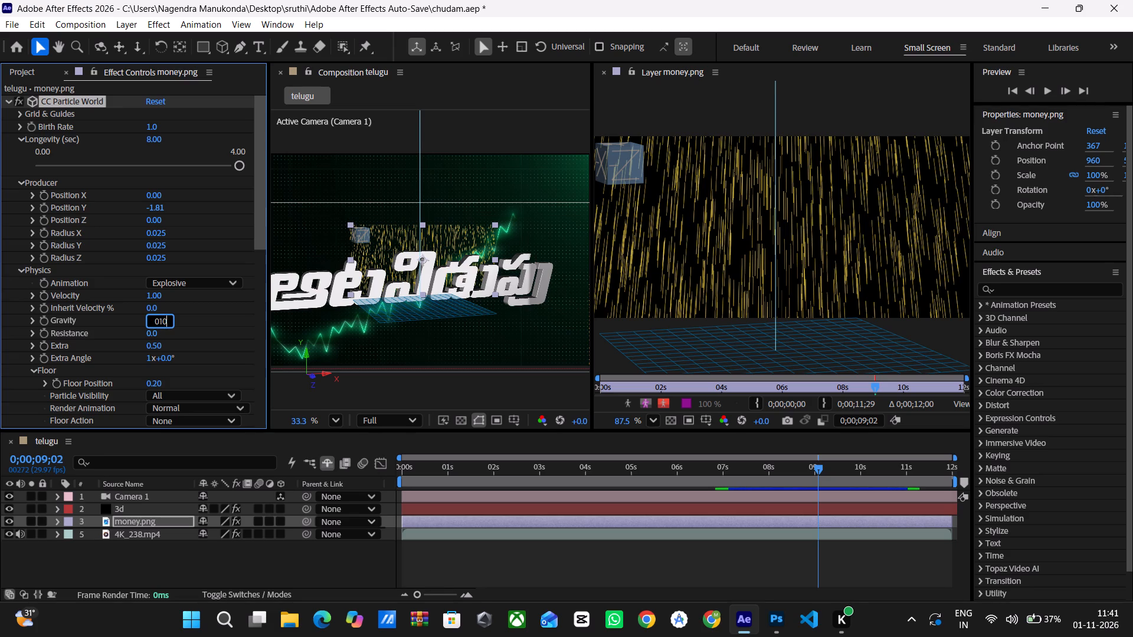
pyautogui.press('BackSpace')
pyautogui.press('BackSpace')
pyautogui.write('10')
pyautogui.press('Return')
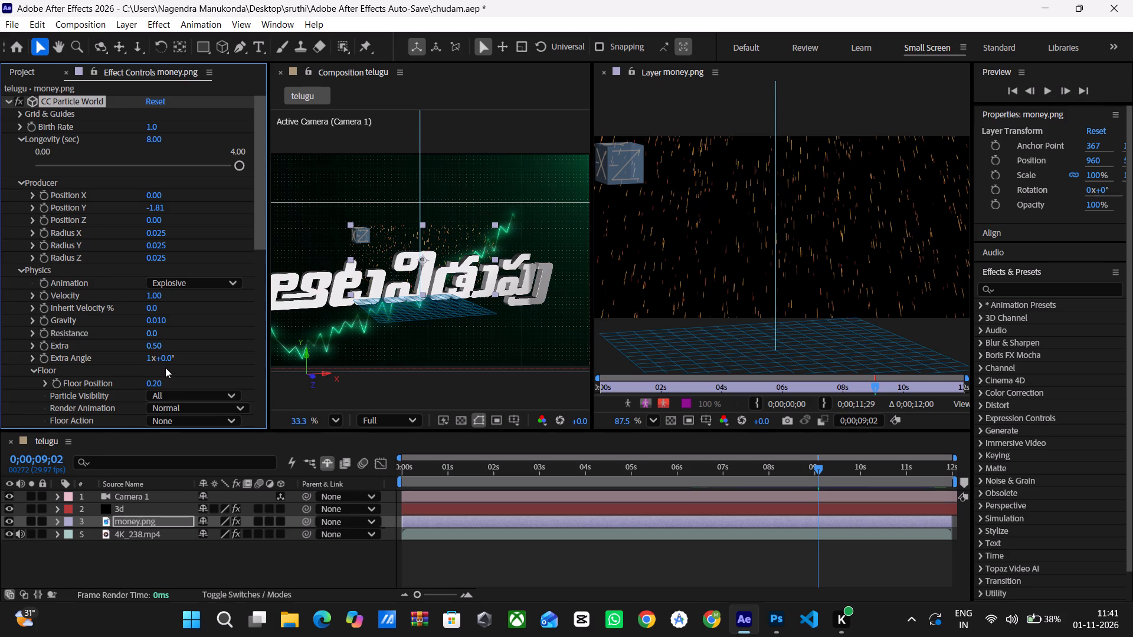
# Set the CC Particle World Particle Type to Textured QuadPolygon, with layer 3, money.png, as its Texture Layer.
pyautogui.scroll(-2, 165, 367)
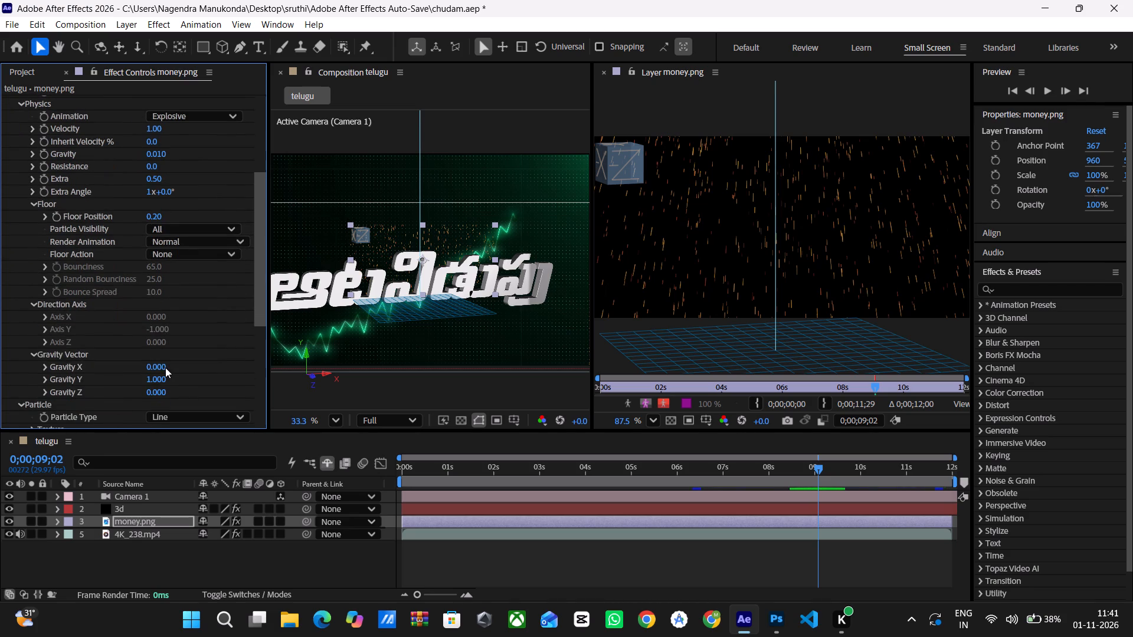
pyautogui.click(173, 416)
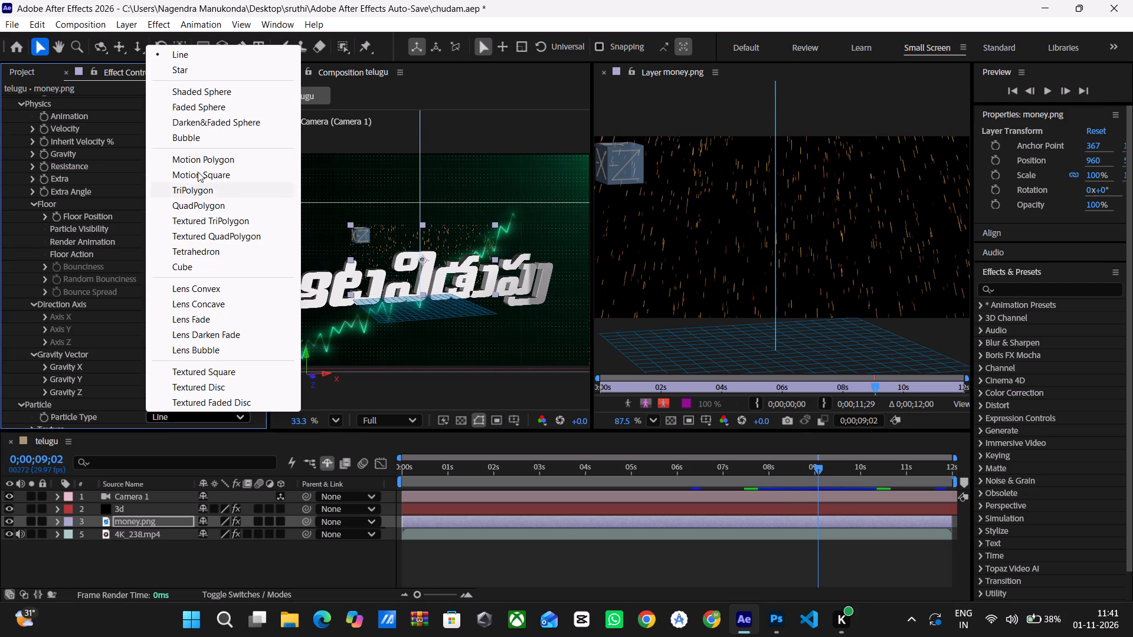
pyautogui.click(191, 234)
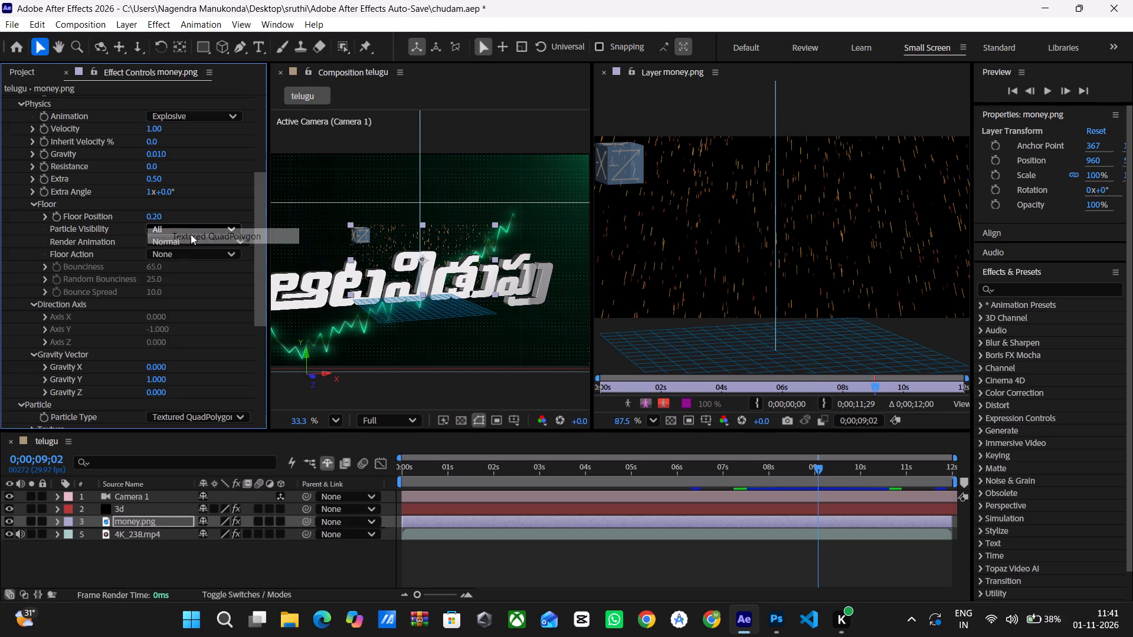
pyautogui.scroll(-2, 163, 323)
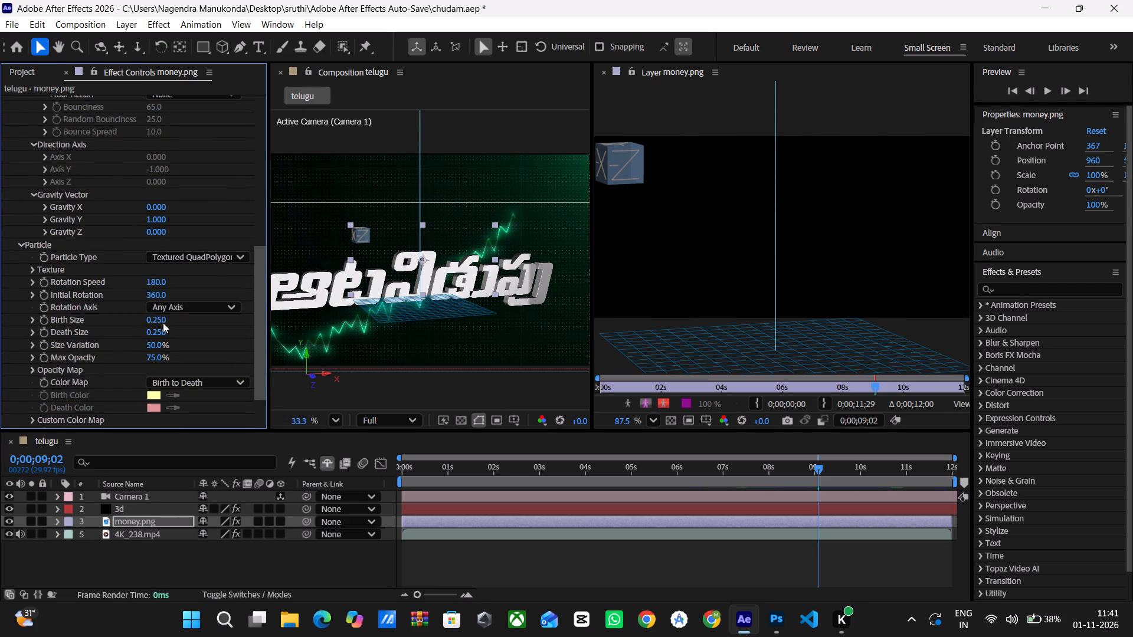
pyautogui.scroll(-2, 163, 323)
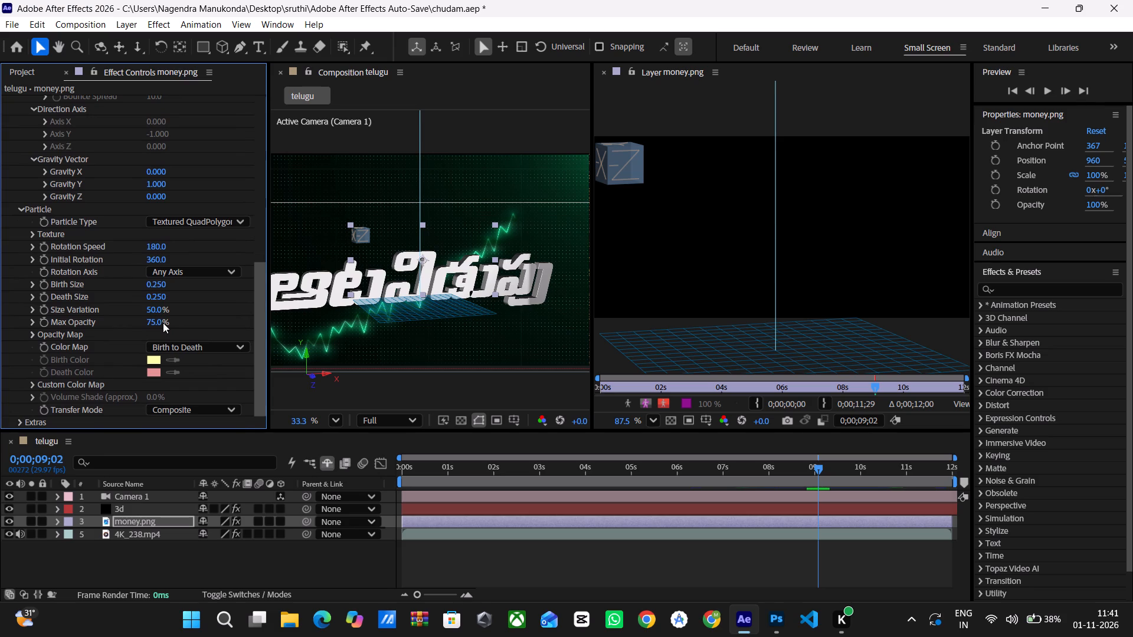
pyautogui.scroll(-1, 163, 323)
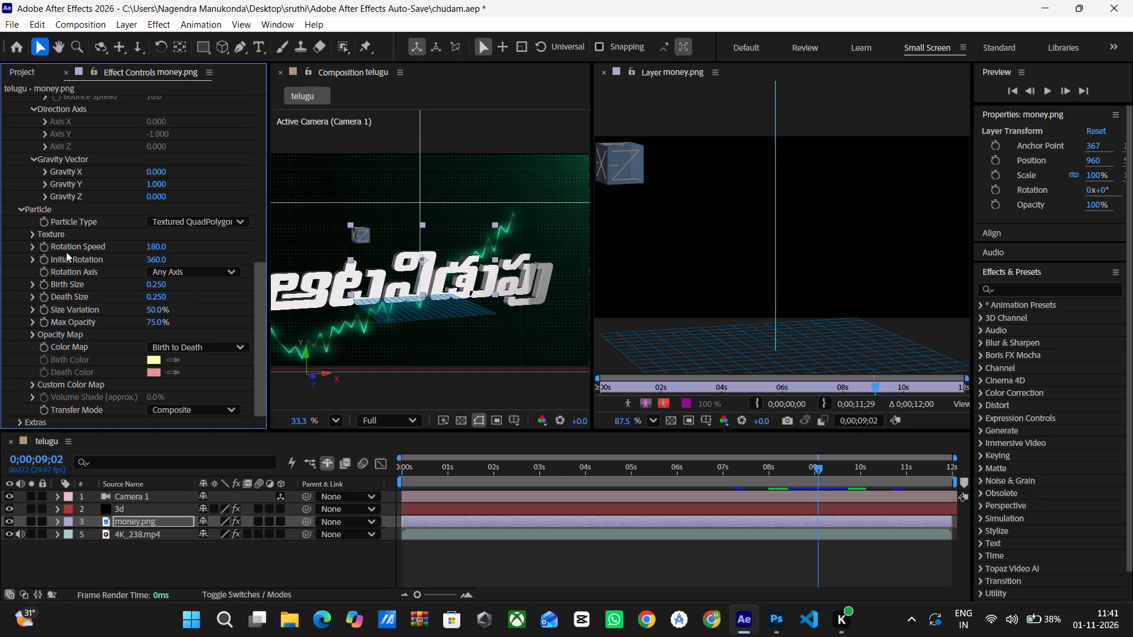
pyautogui.click(32, 231)
pyautogui.scroll(-1, 117, 276)
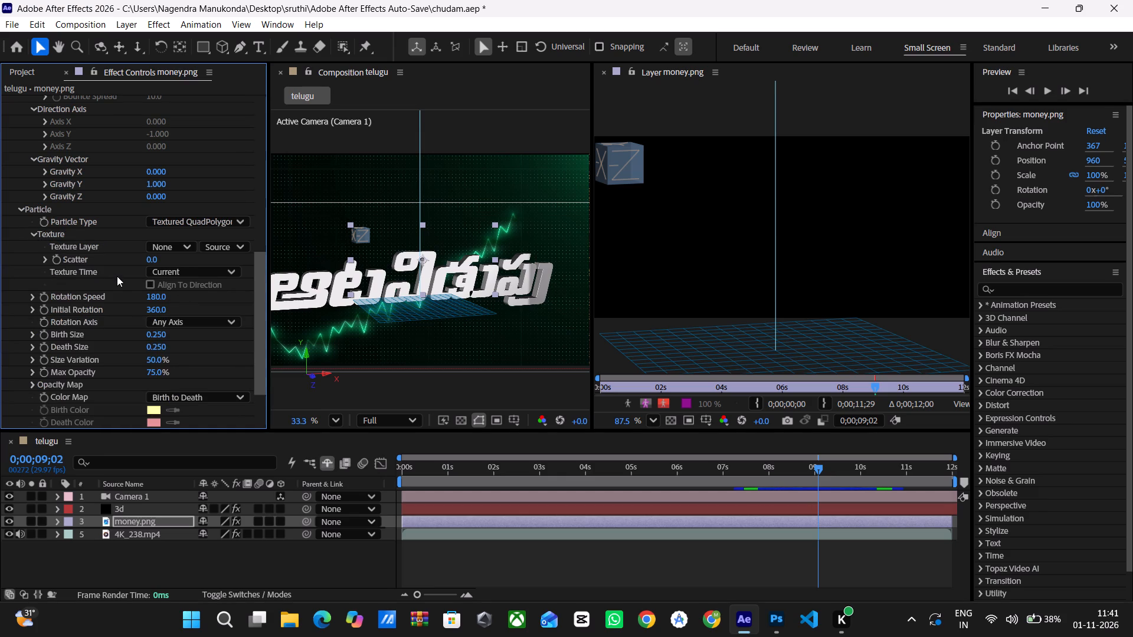
pyautogui.scroll(-1, 117, 276)
pyautogui.click(176, 198)
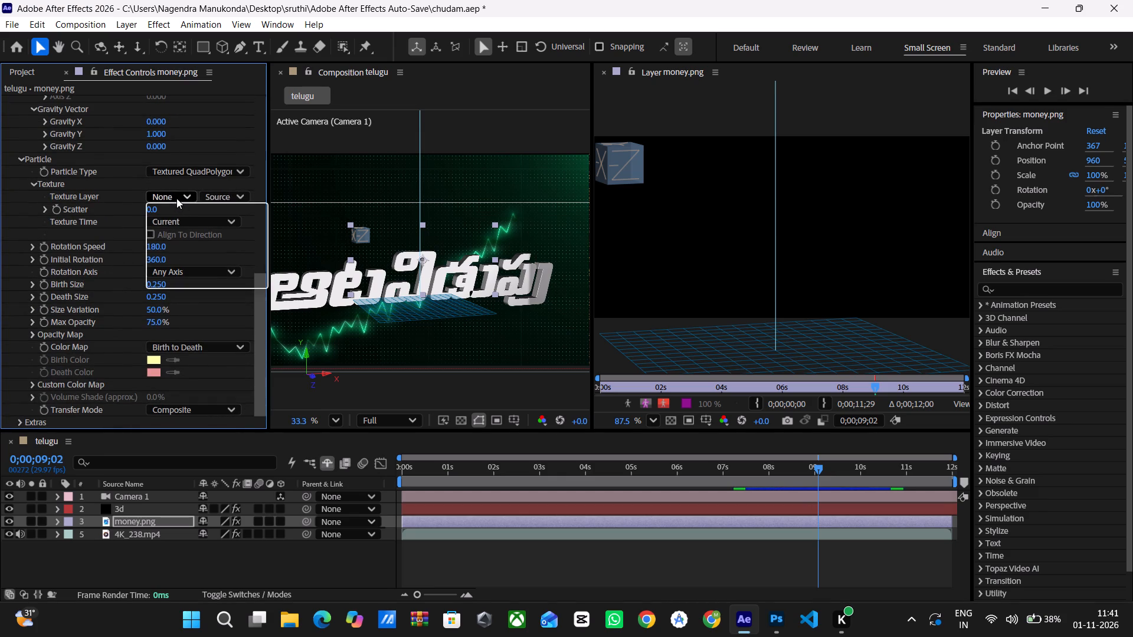
pyautogui.click(182, 250)
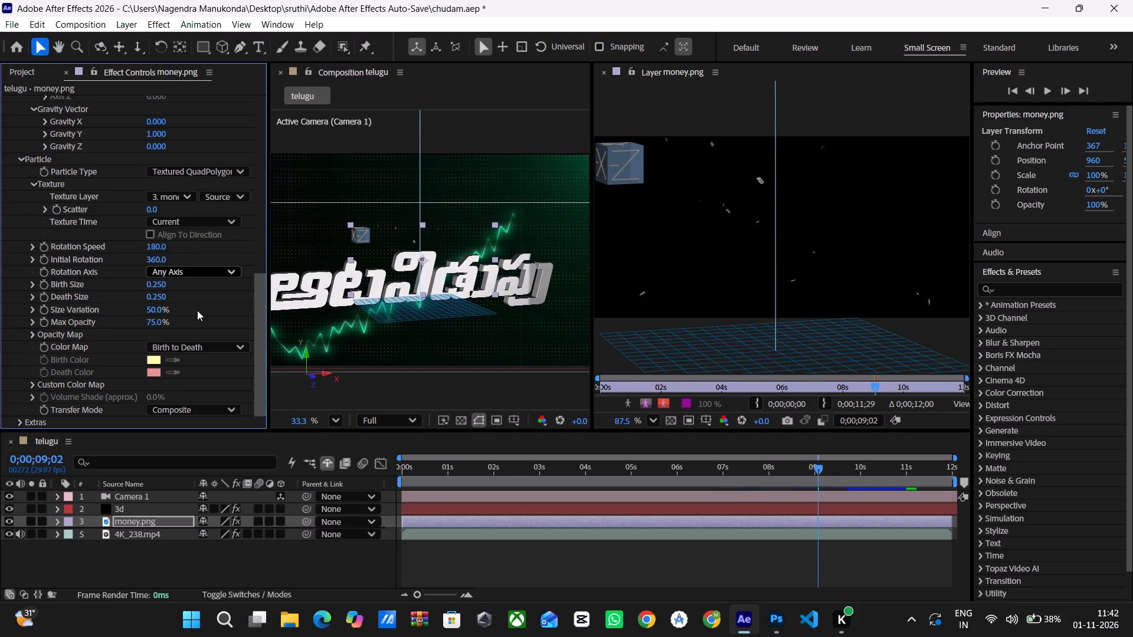
# Set the particles' Birth Size to 2 and Death Size to 1 in CC Particle World.
pyautogui.doubleClick(151, 283)
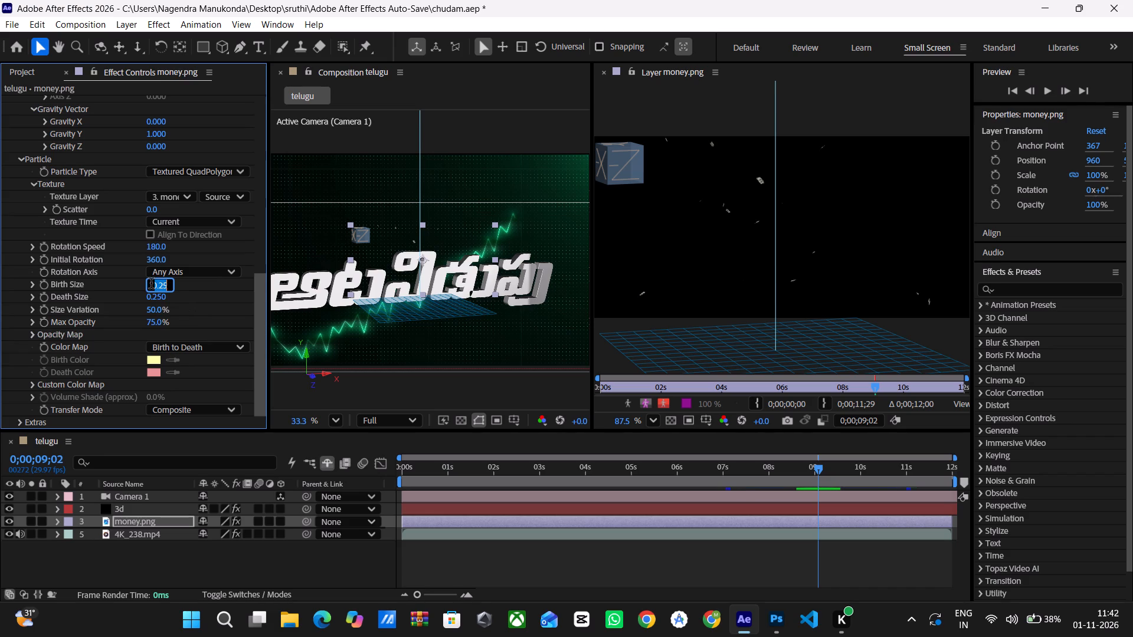
pyautogui.press('2')
pyautogui.press('Return')
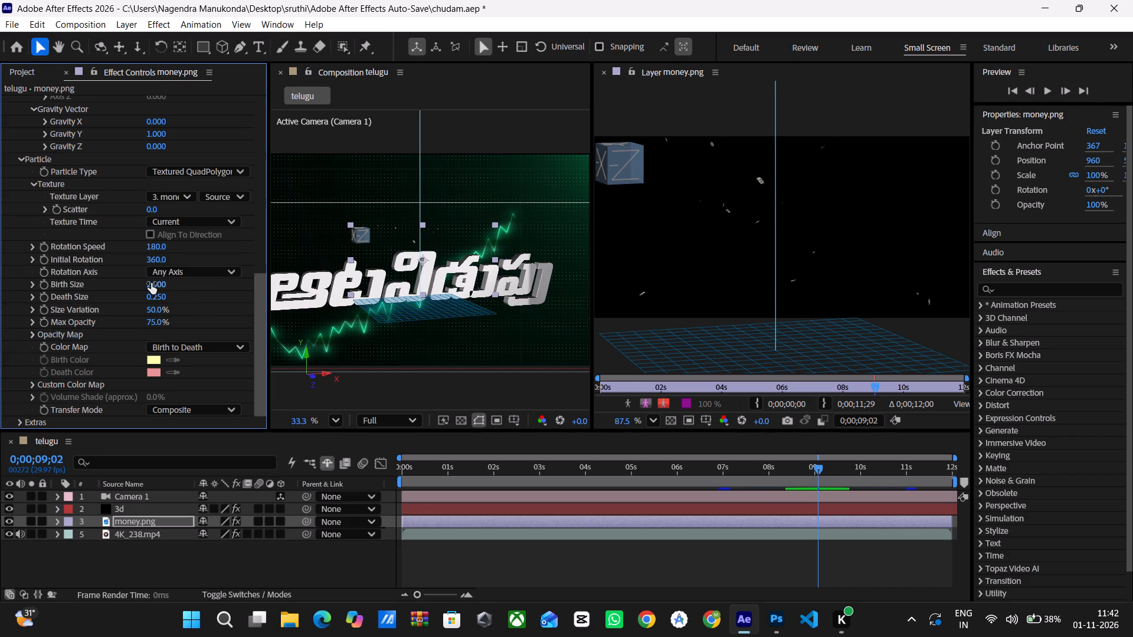
pyautogui.doubleClick(154, 295)
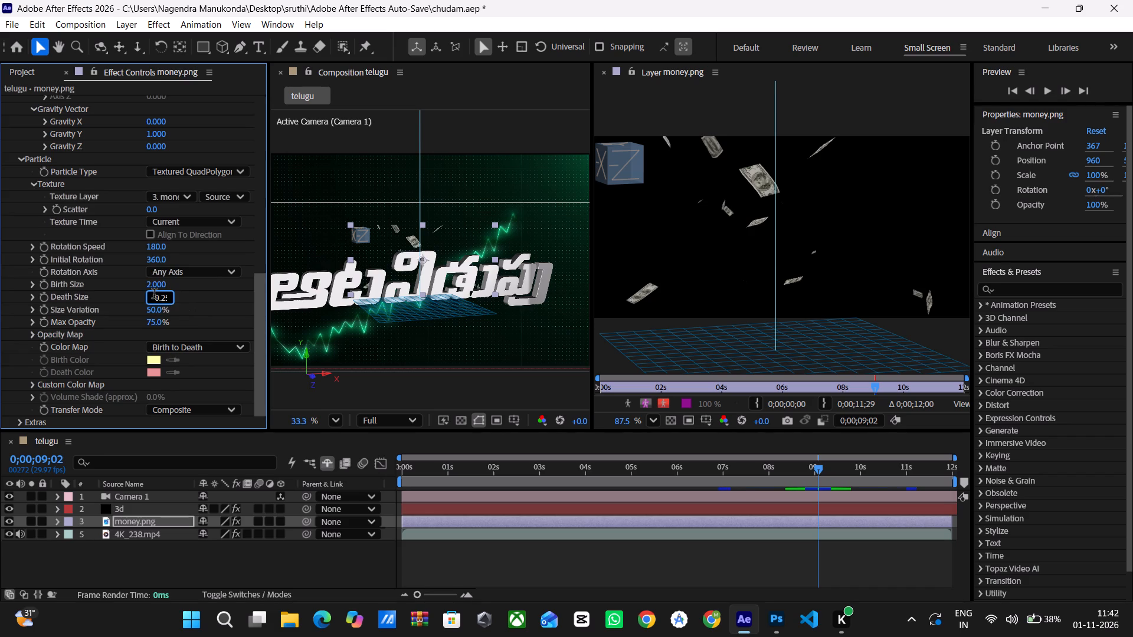
pyautogui.doubleClick(154, 295)
pyautogui.press('1')
pyautogui.press('Return')
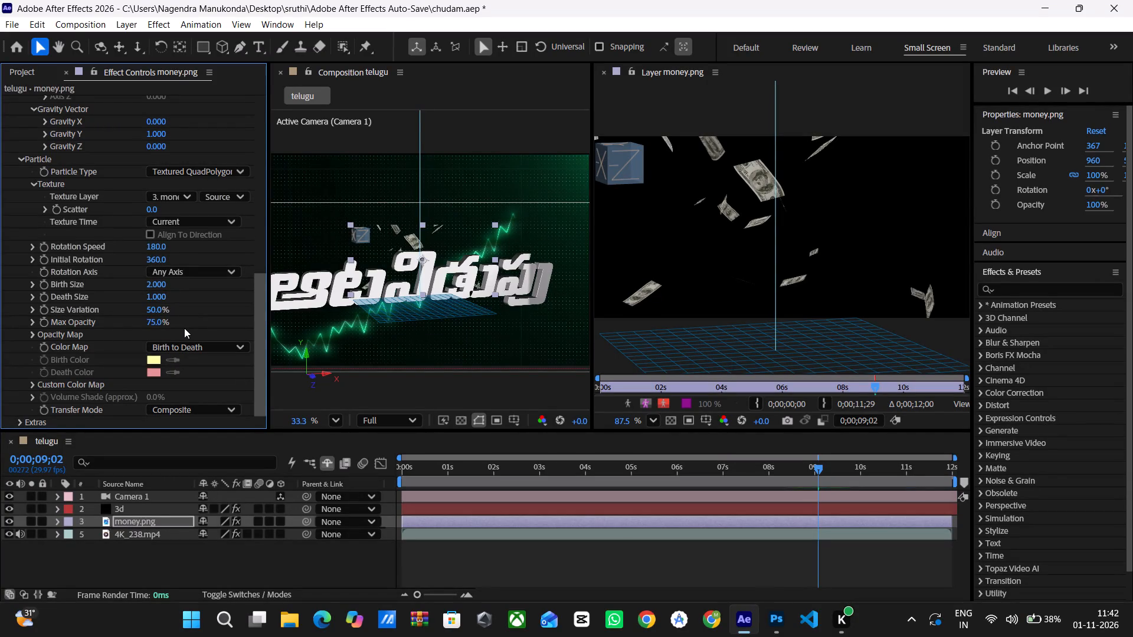
# Set the Max Opacity of the CC Particle World particles to 100%.
pyautogui.doubleClick(147, 321)
pyautogui.press('1')
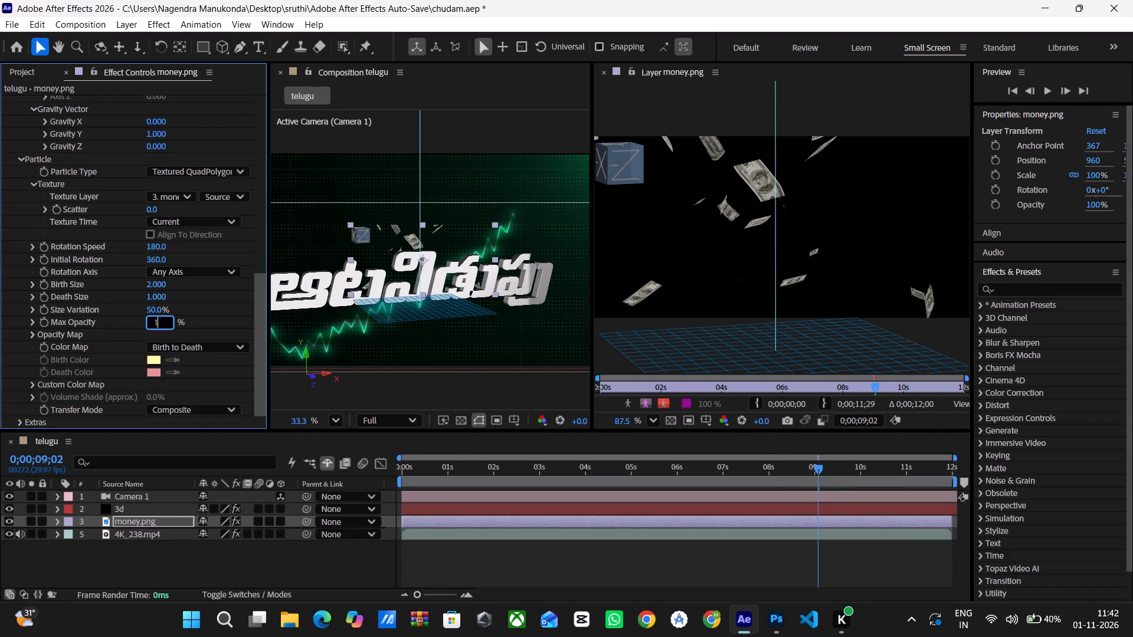
pyautogui.write('00')
pyautogui.press('Return')
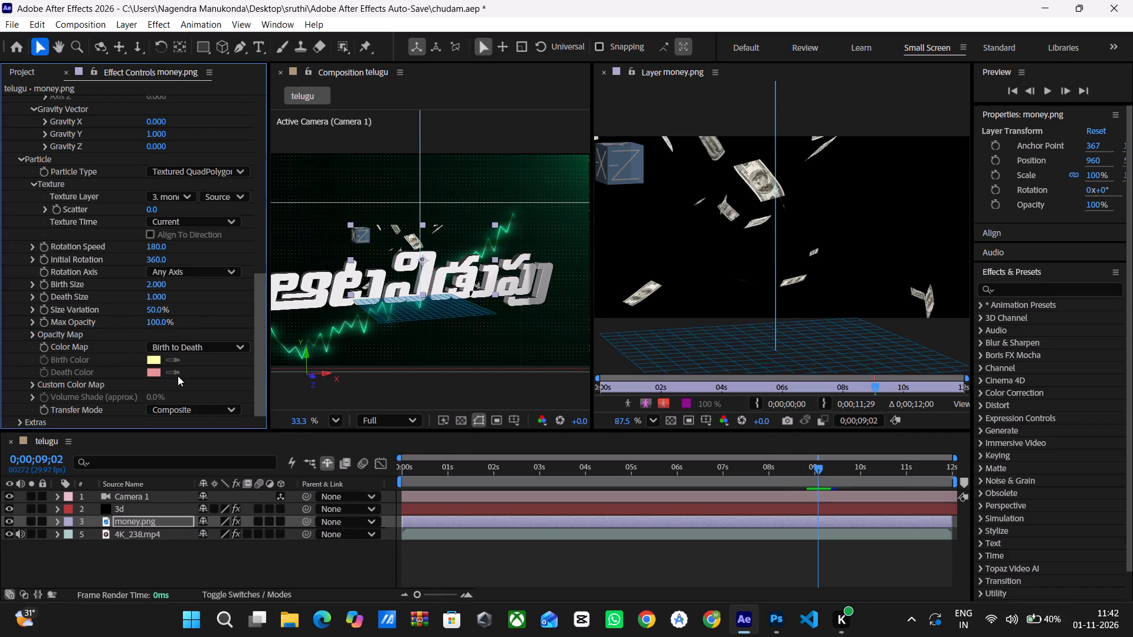
# Collapse the CC Particle World settings in the effect controls of money.png.
pyautogui.scroll(-2, 178, 376)
pyautogui.click(225, 86)
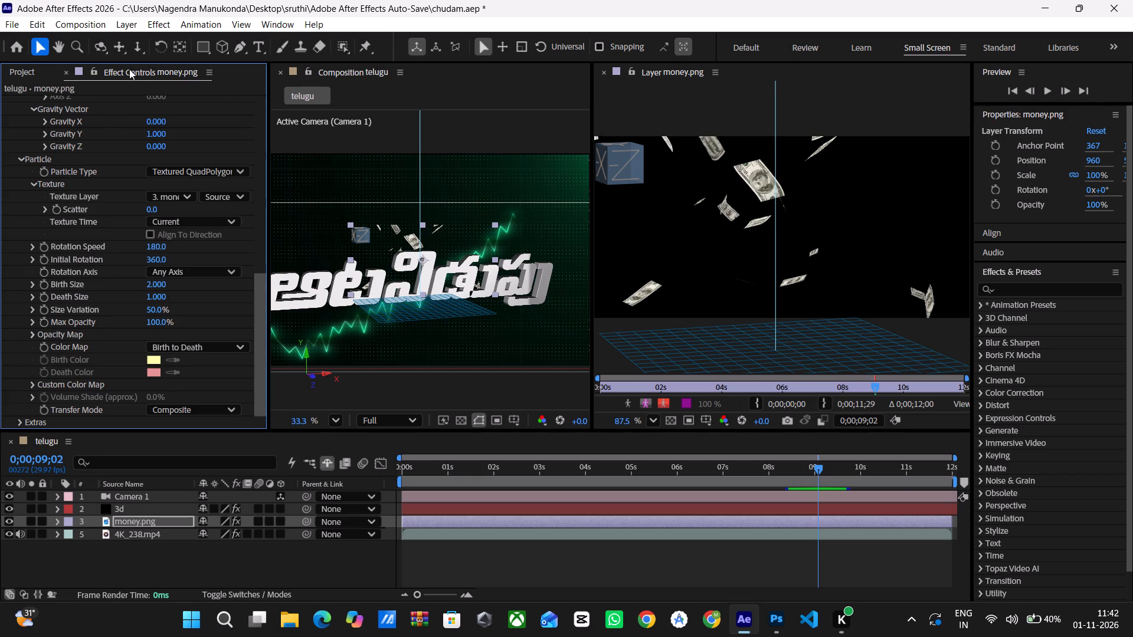
pyautogui.click(123, 67)
pyautogui.scroll(4, 114, 146)
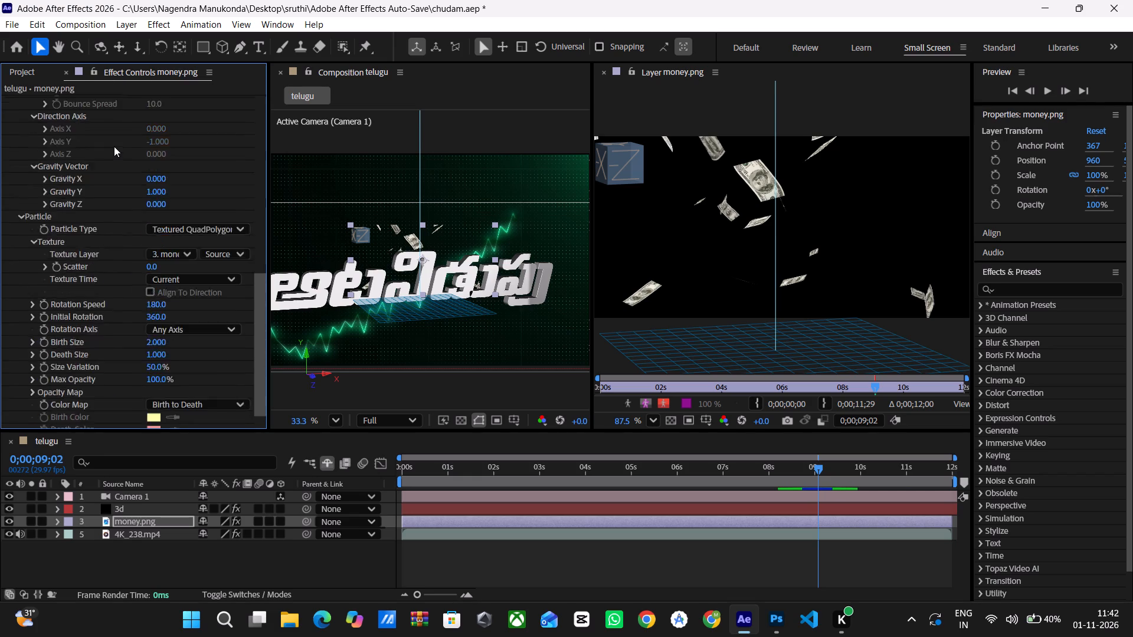
pyautogui.scroll(8, 114, 146)
pyautogui.click(7, 102)
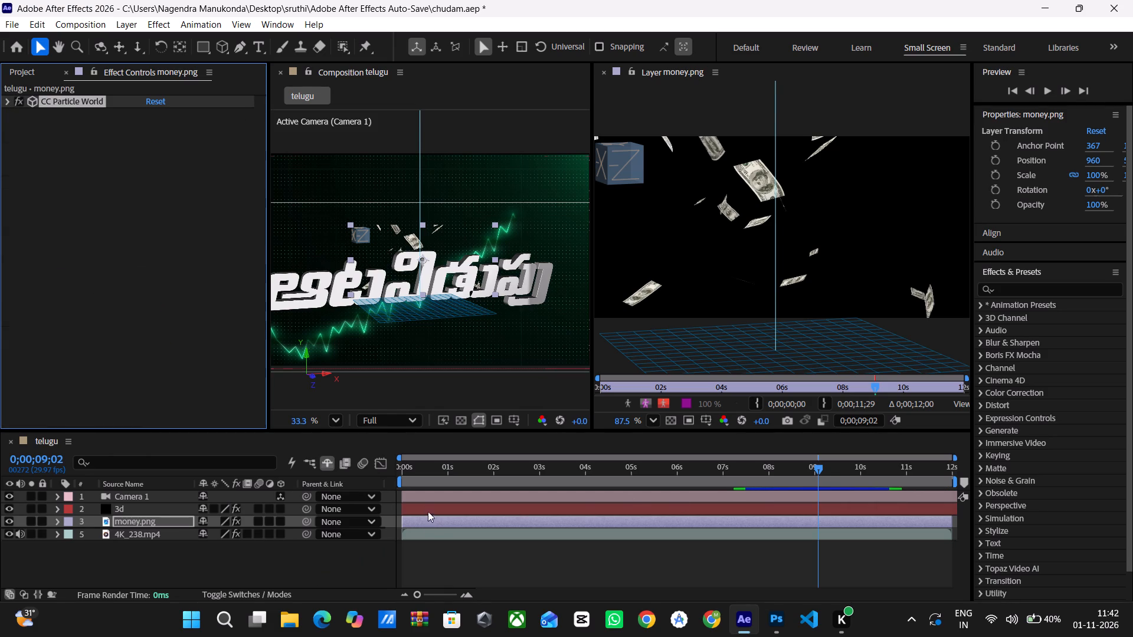
# Preview the telugu composition from 0;00;00;00 to examine how the money.png banknotes fall around the 3D title.
pyautogui.click(403, 477)
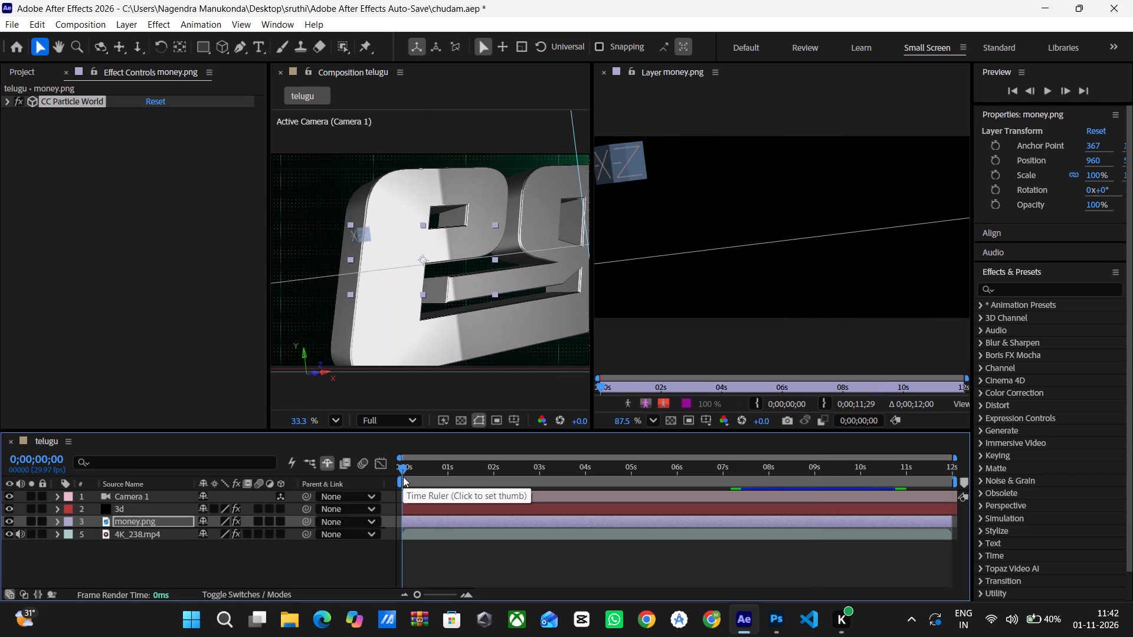
pyautogui.press('space')
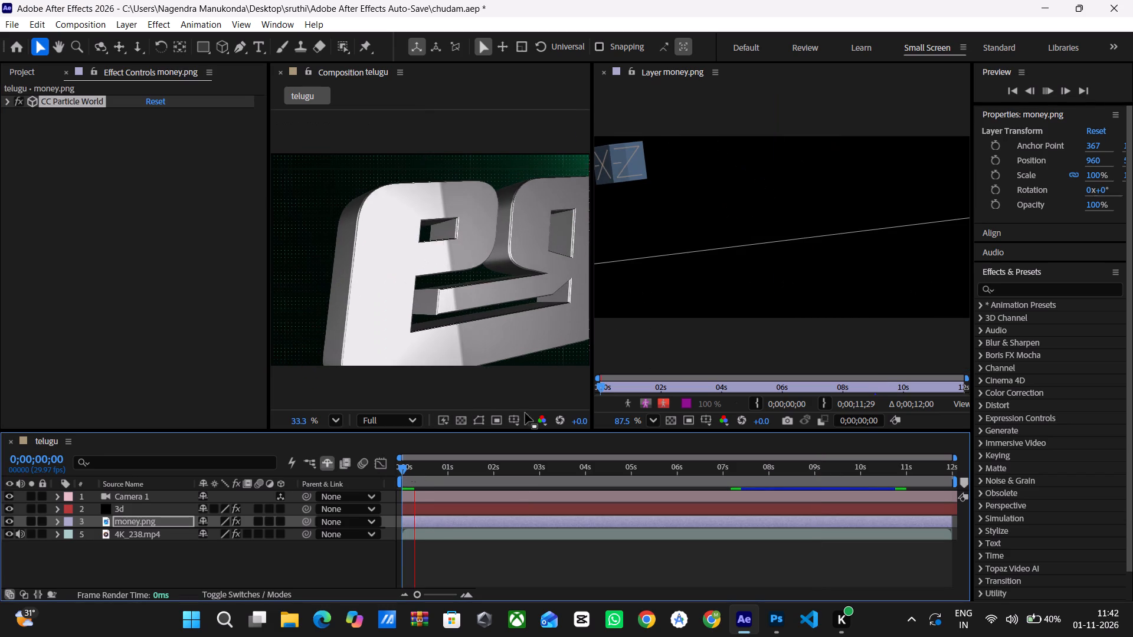
pyautogui.click(605, 73)
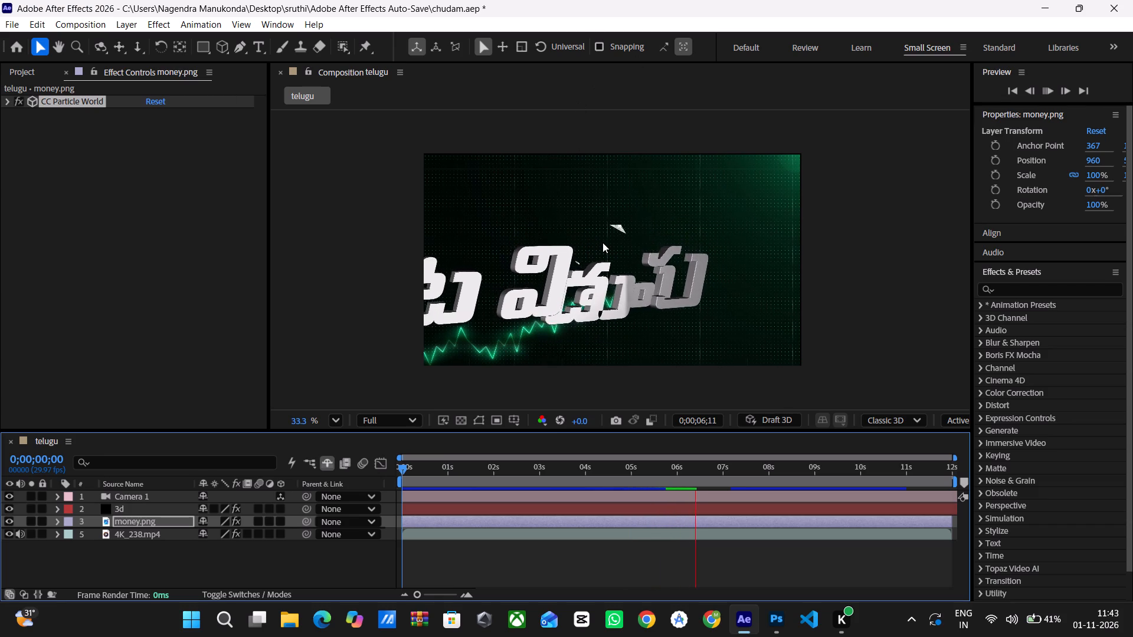
pyautogui.click(181, 517)
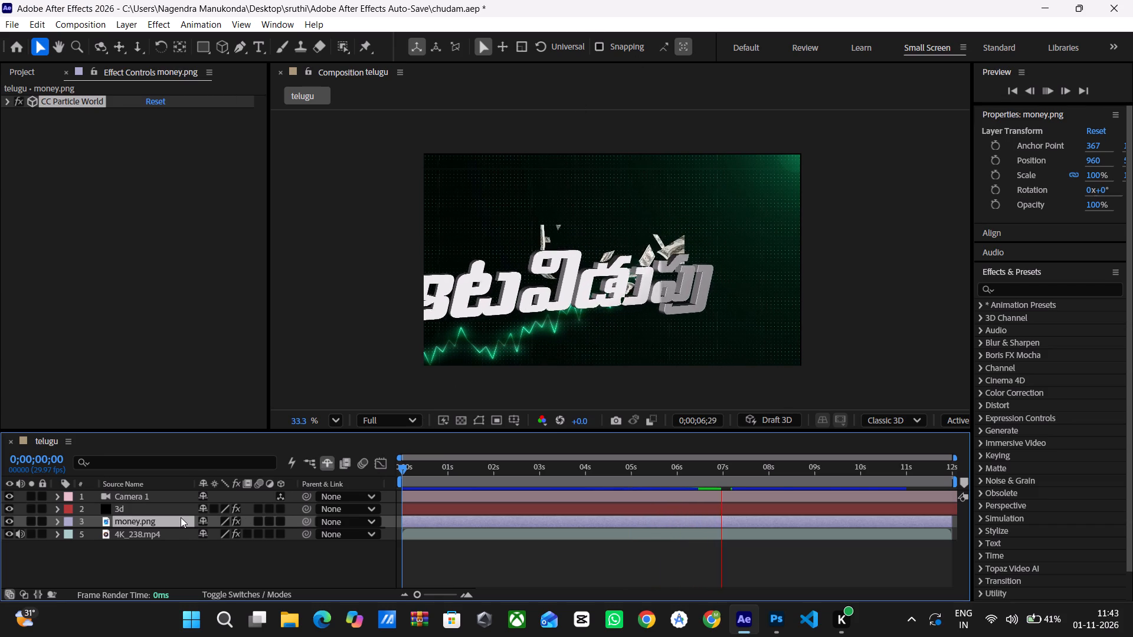
pyautogui.click(181, 517)
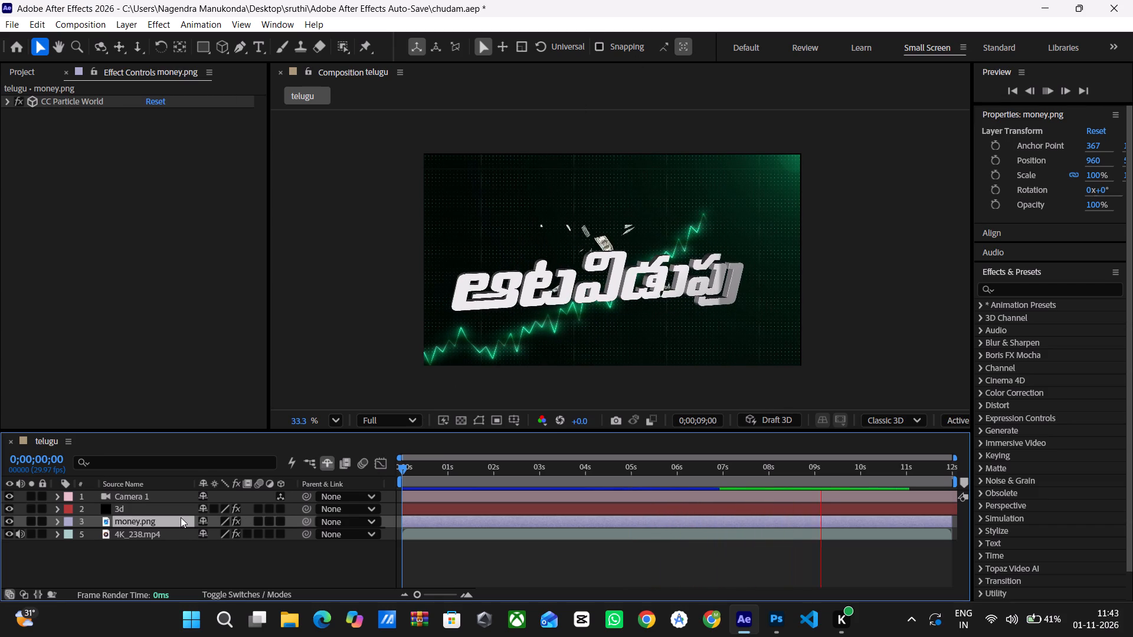
pyautogui.doubleClick(181, 517)
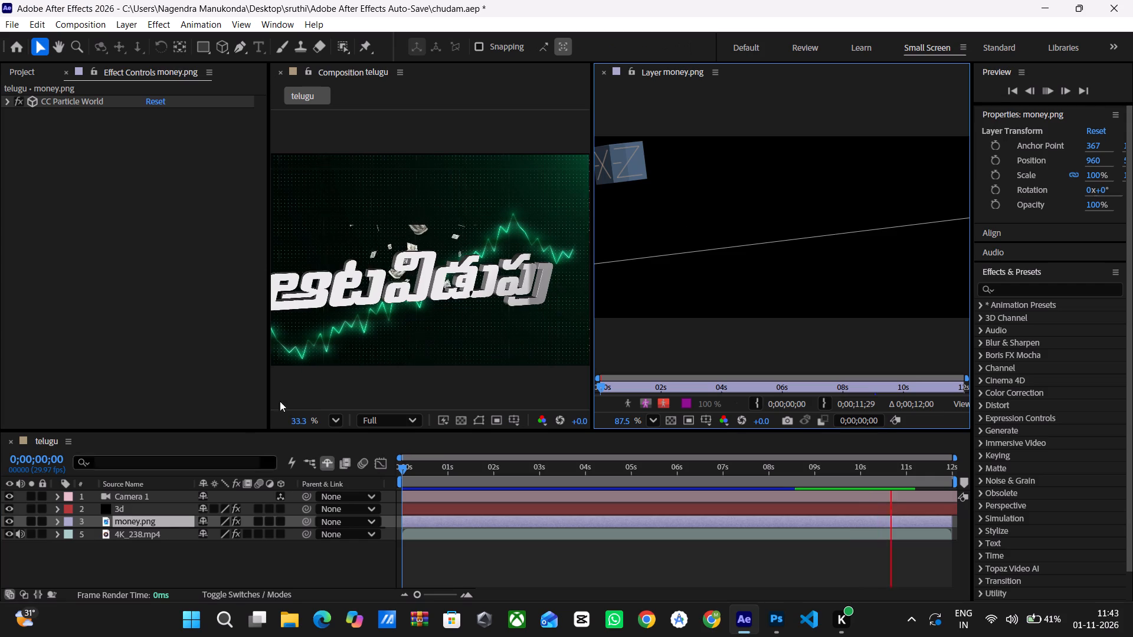
pyautogui.click(391, 243)
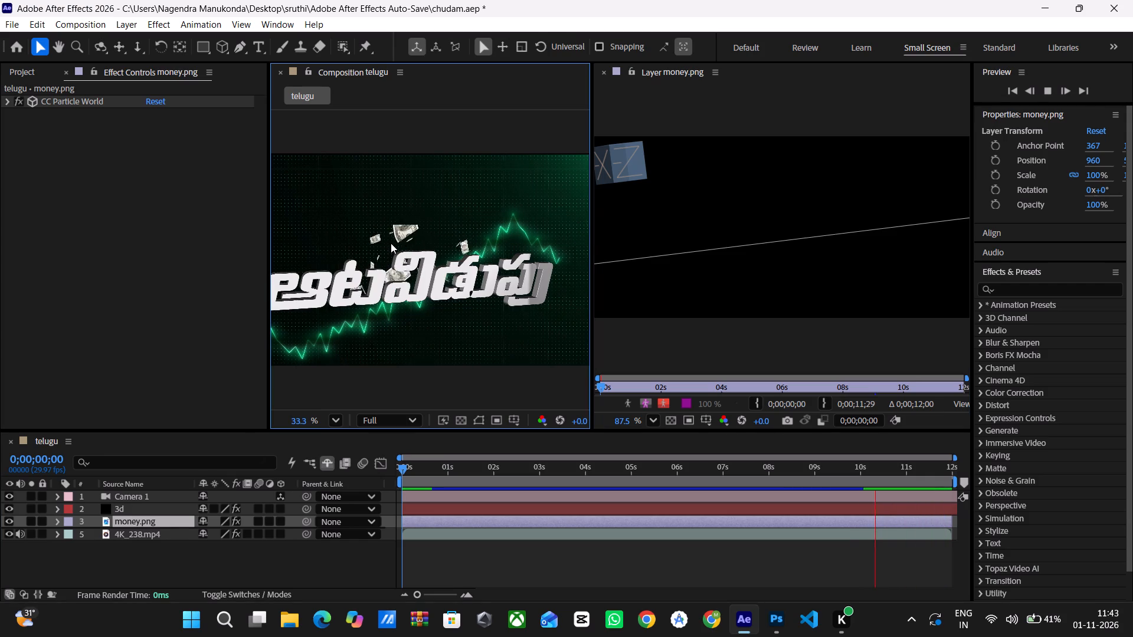
pyautogui.click(115, 521)
pyautogui.click(115, 521)
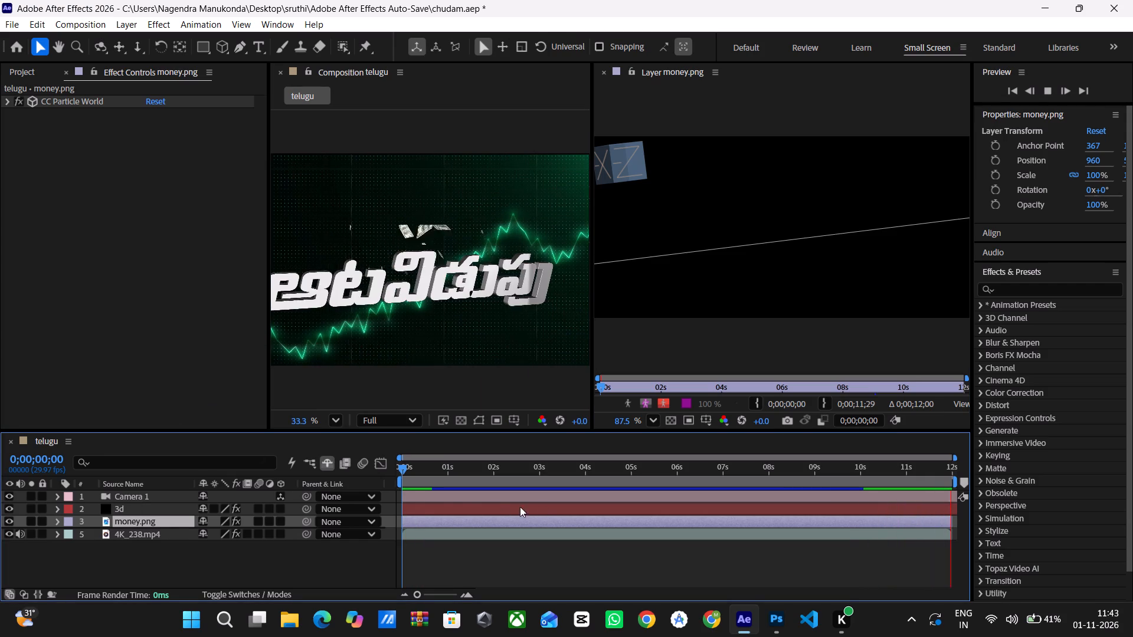
# Stop the running preview and close the money.png layer viewer, leaving only the telugu composition view.
pyautogui.click(422, 506)
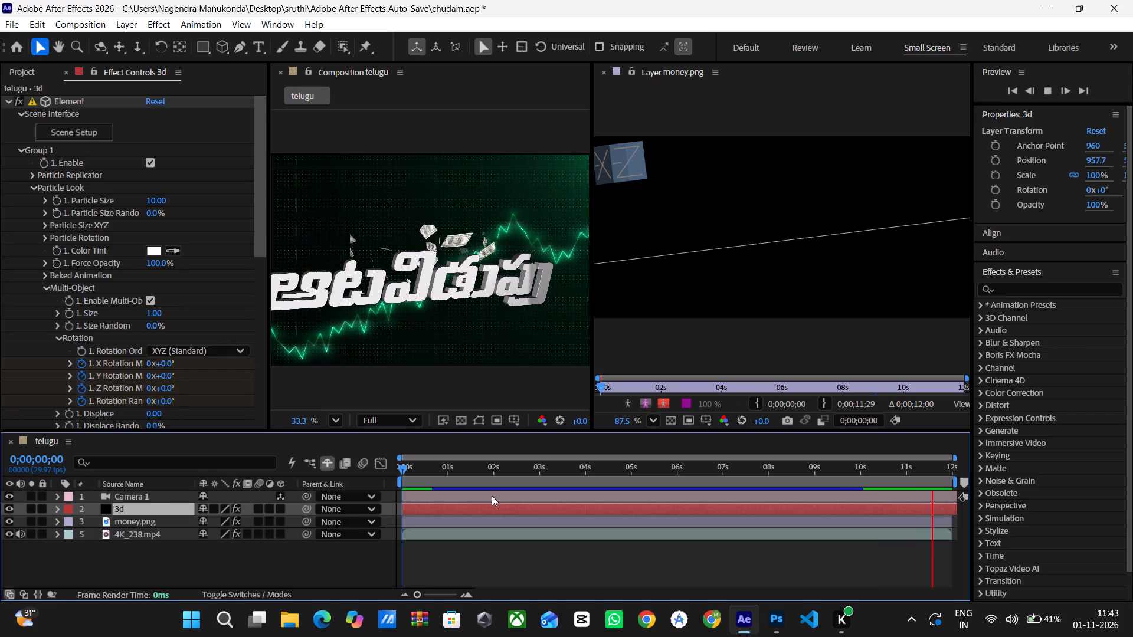
pyautogui.click(492, 495)
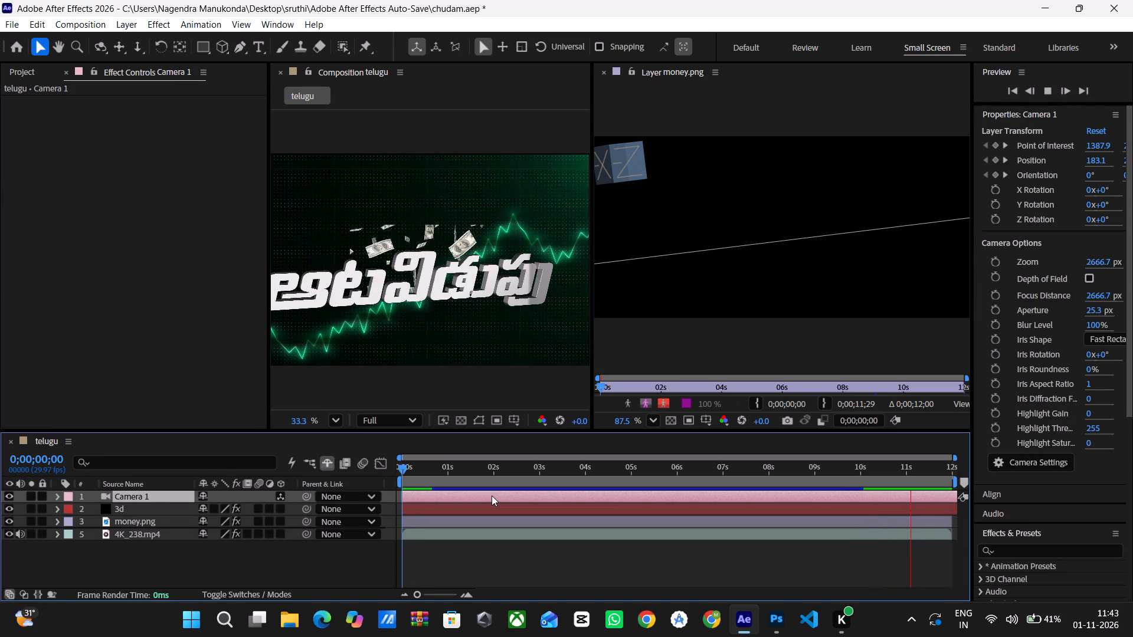
pyautogui.press('space')
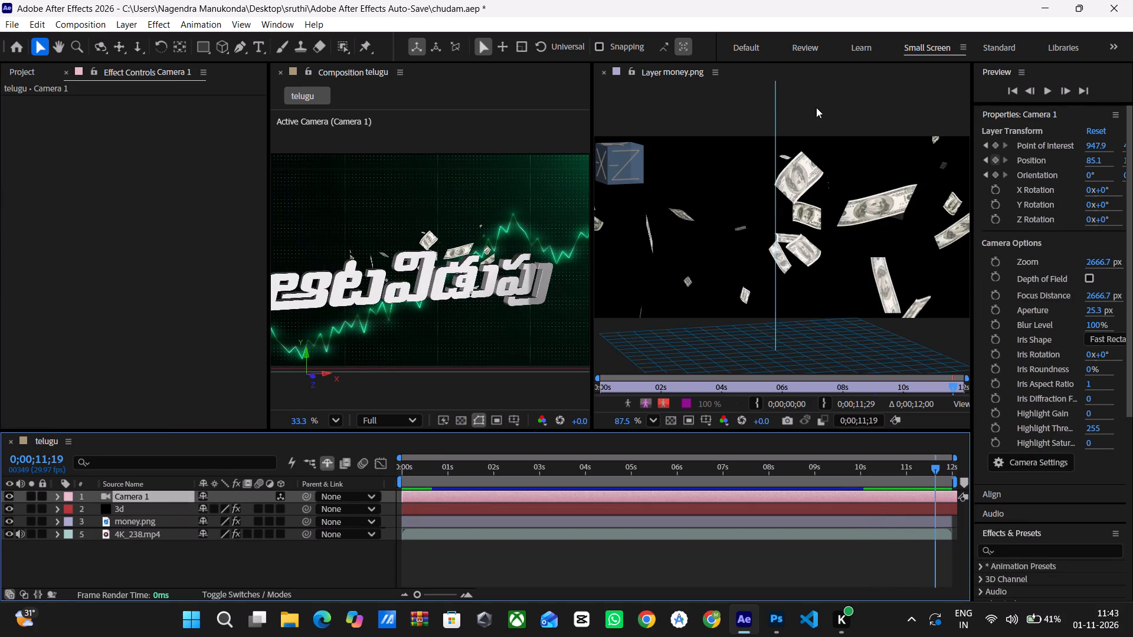
pyautogui.click(606, 70)
pyautogui.click(609, 242)
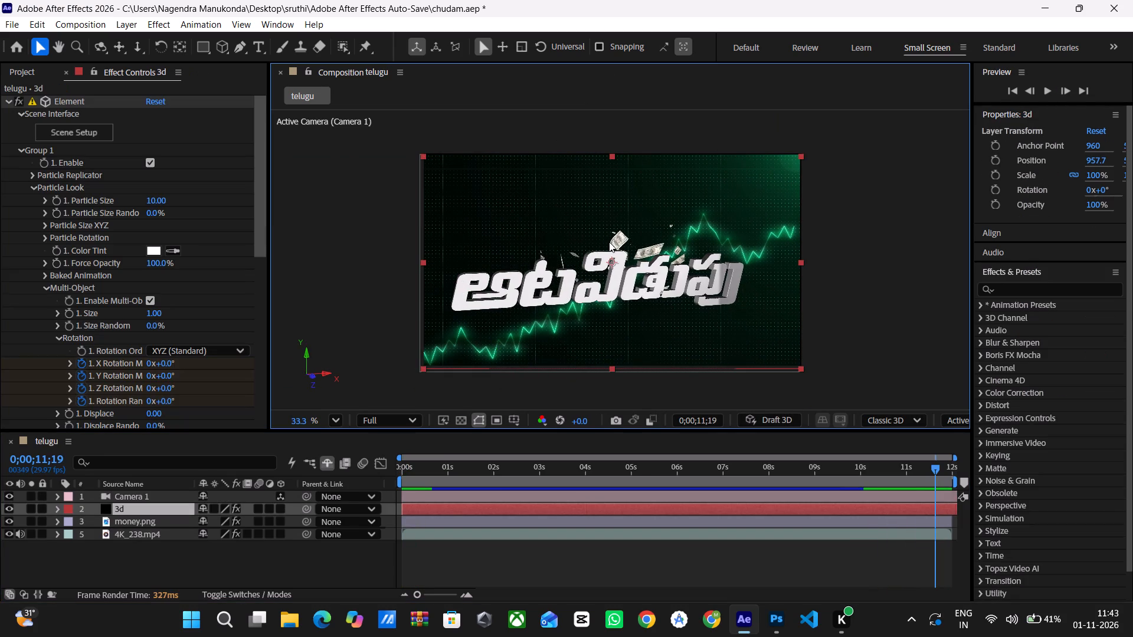
# Scale the money.png layer up proportionally in the composition view to about 258.6%, so it spans the frame.
pyautogui.click(158, 523)
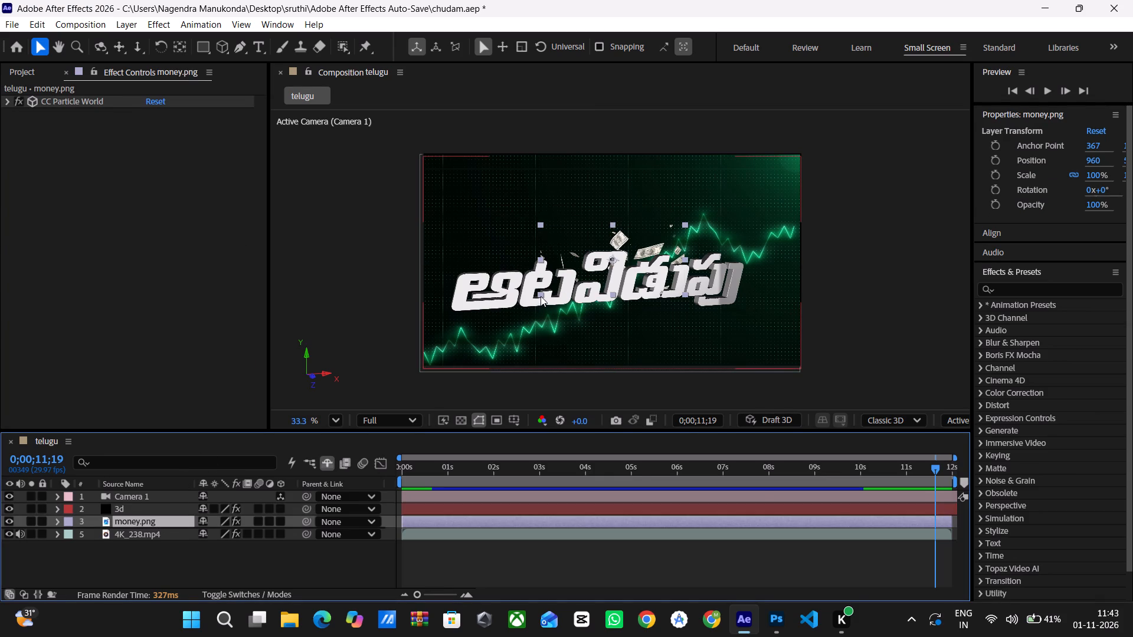
pyautogui.moveTo(540, 295); pyautogui.dragTo(461, 352)
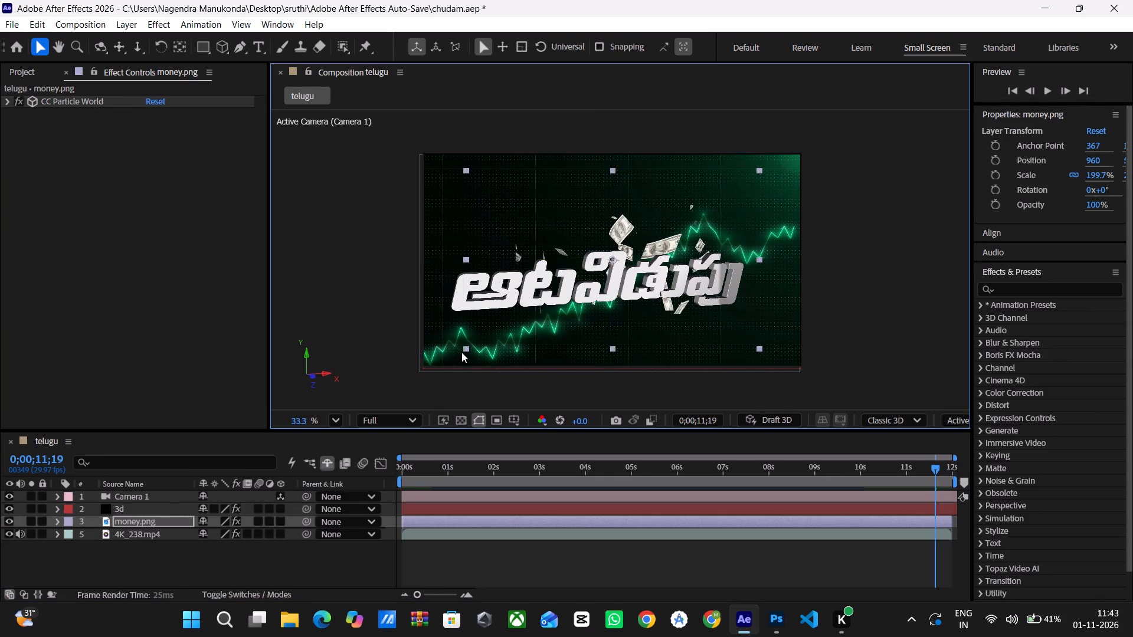
pyautogui.moveTo(461, 352); pyautogui.dragTo(459, 353)
pyautogui.moveTo(458, 353); pyautogui.dragTo(423, 365)
pyautogui.click(423, 365)
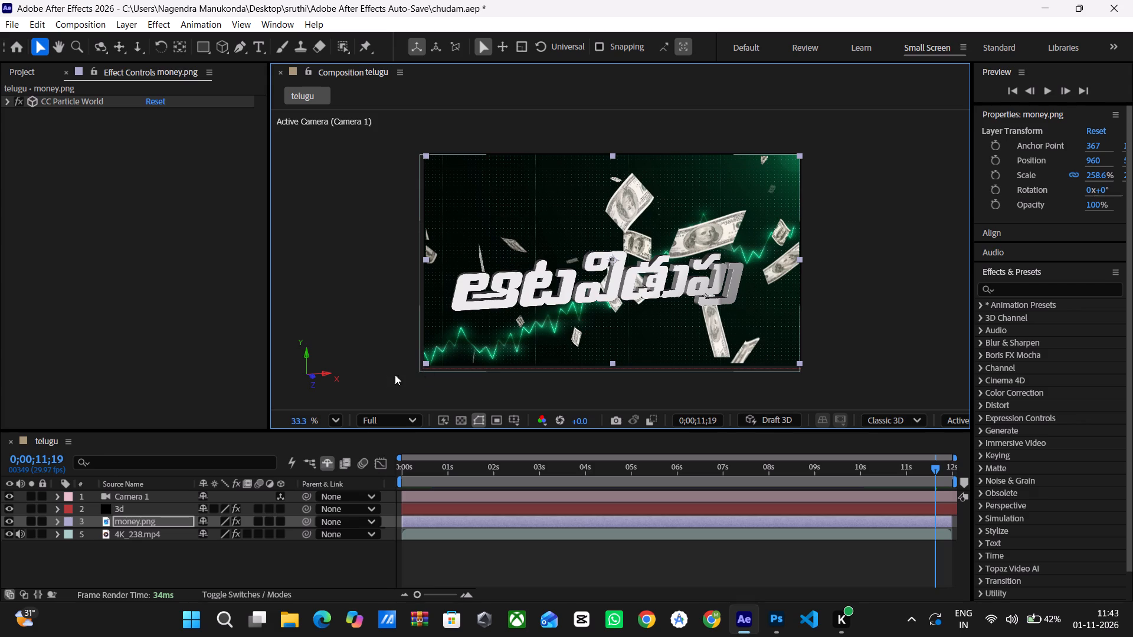
pyautogui.click(375, 369)
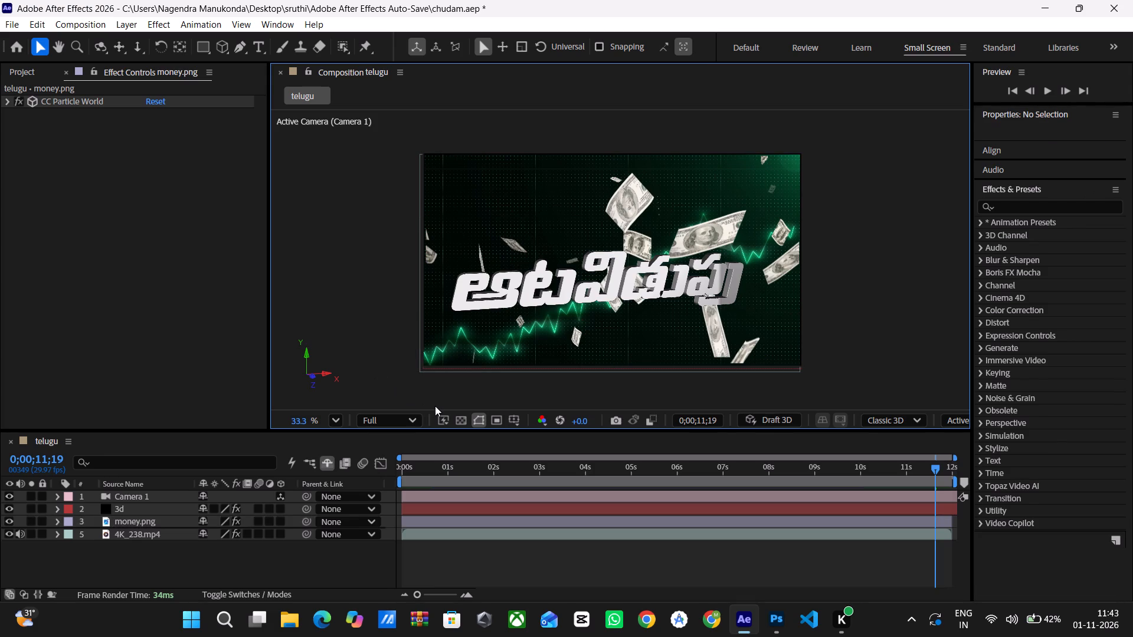
# Preview the telugu composition to examine how the enlarged banknotes fall around the 3D title.
pyautogui.press('space')
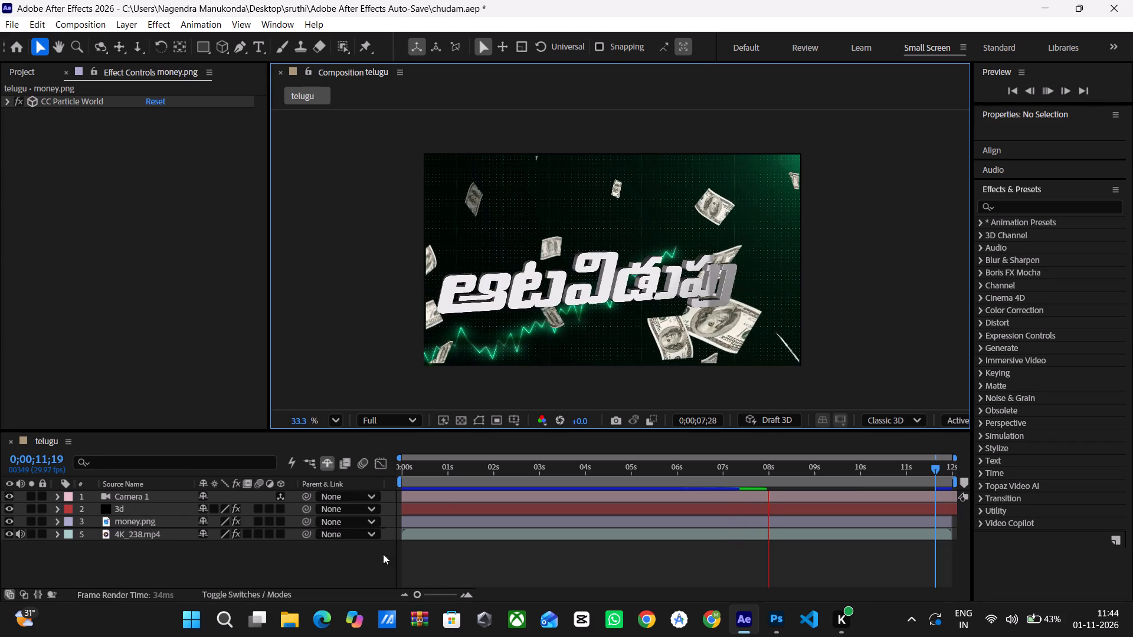
pyautogui.click(148, 514)
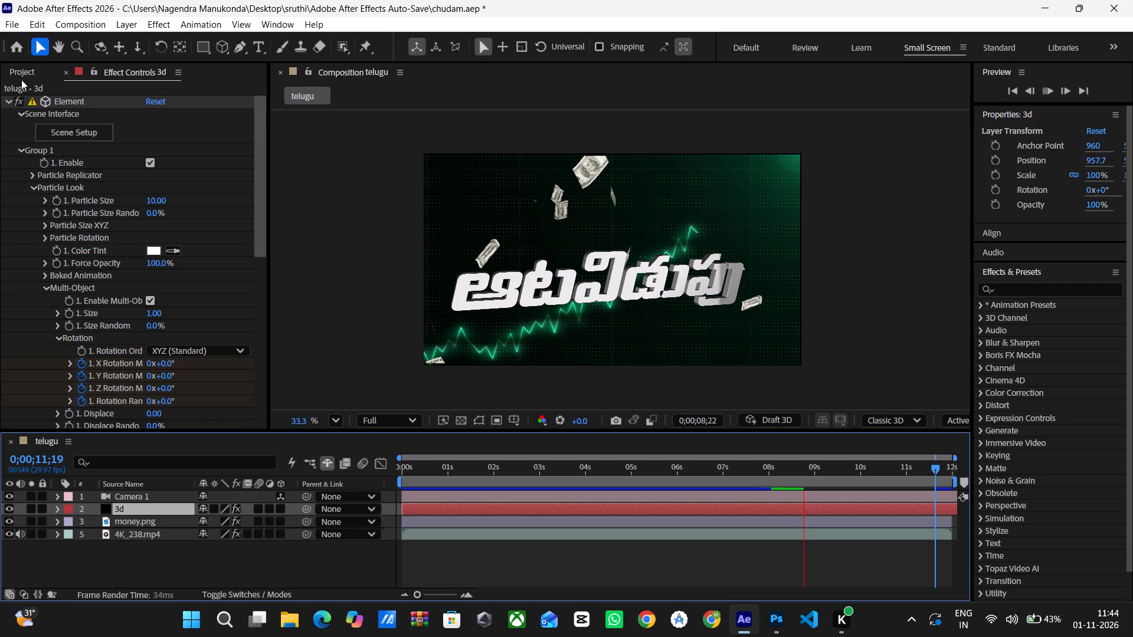
pyautogui.click(20, 65)
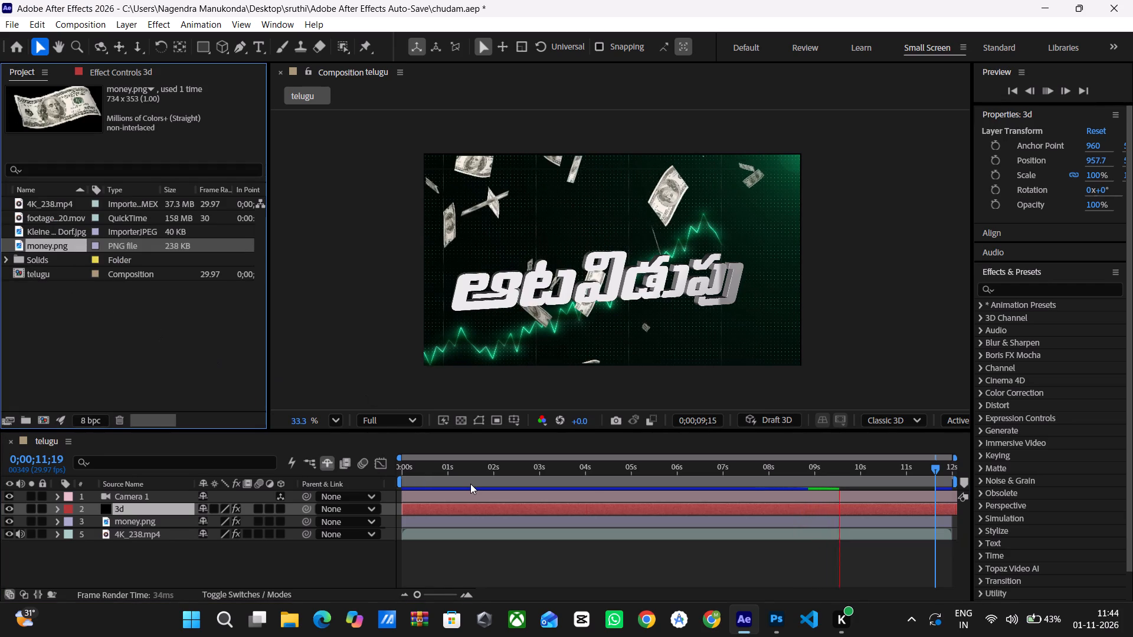
pyautogui.press('space')
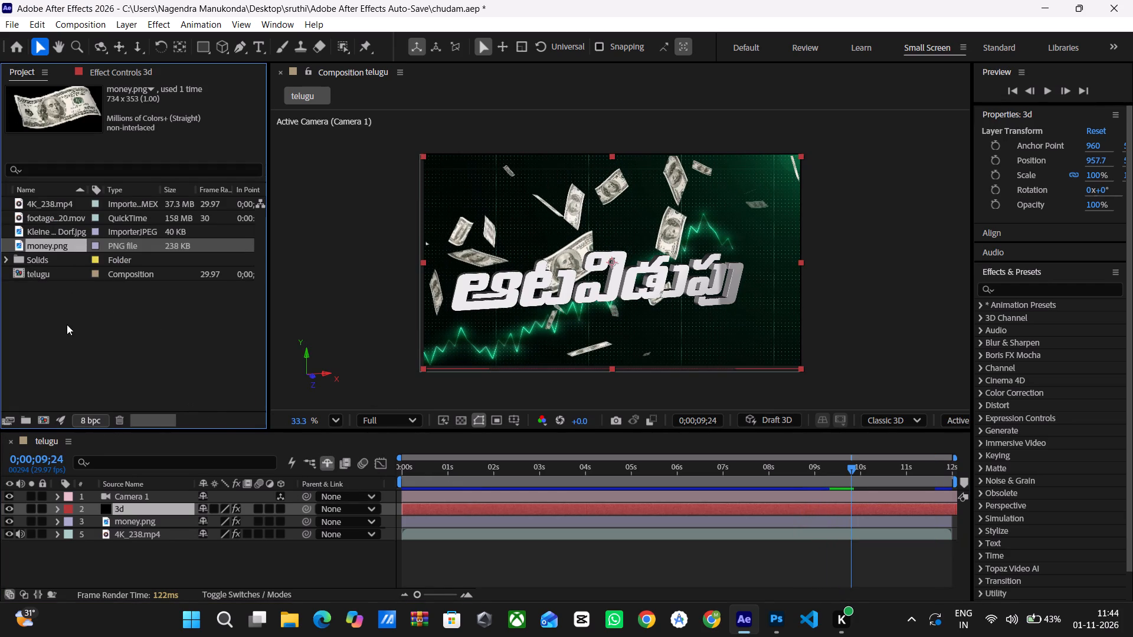
# Set the CC Particle World producer's Position Y on the money.png layer to -1.67.
pyautogui.click(139, 526)
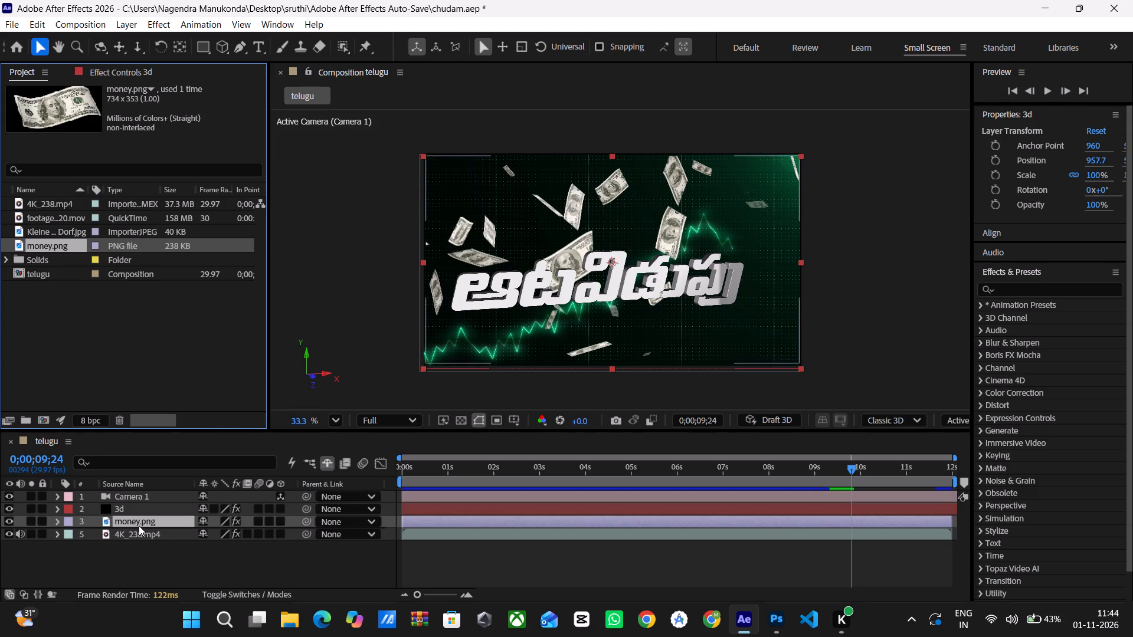
pyautogui.click(139, 526)
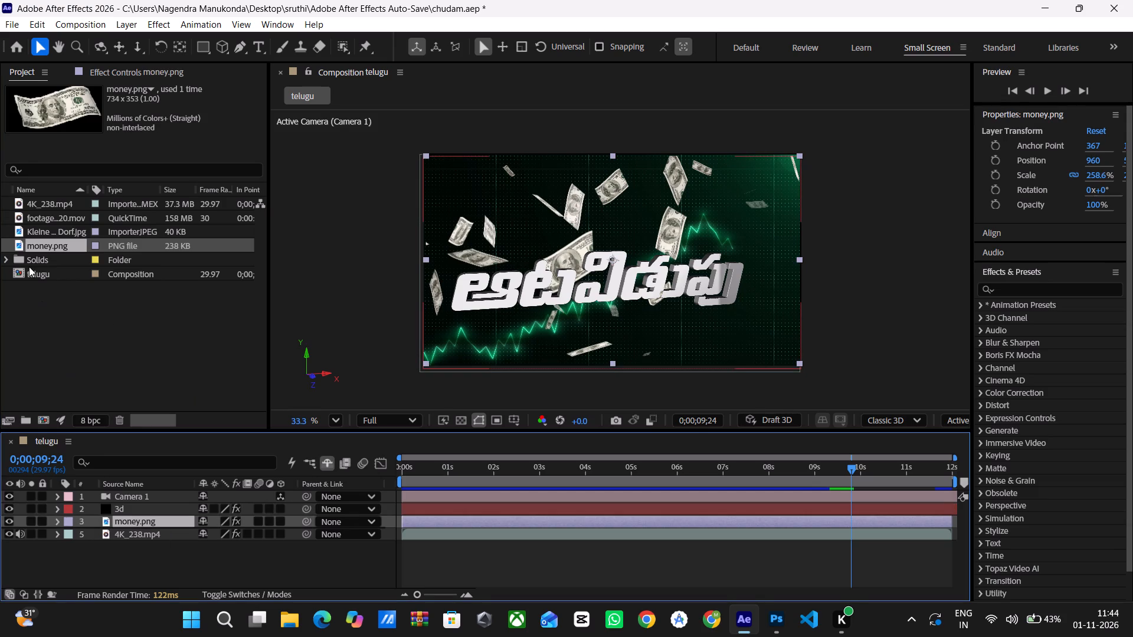
pyautogui.click(117, 74)
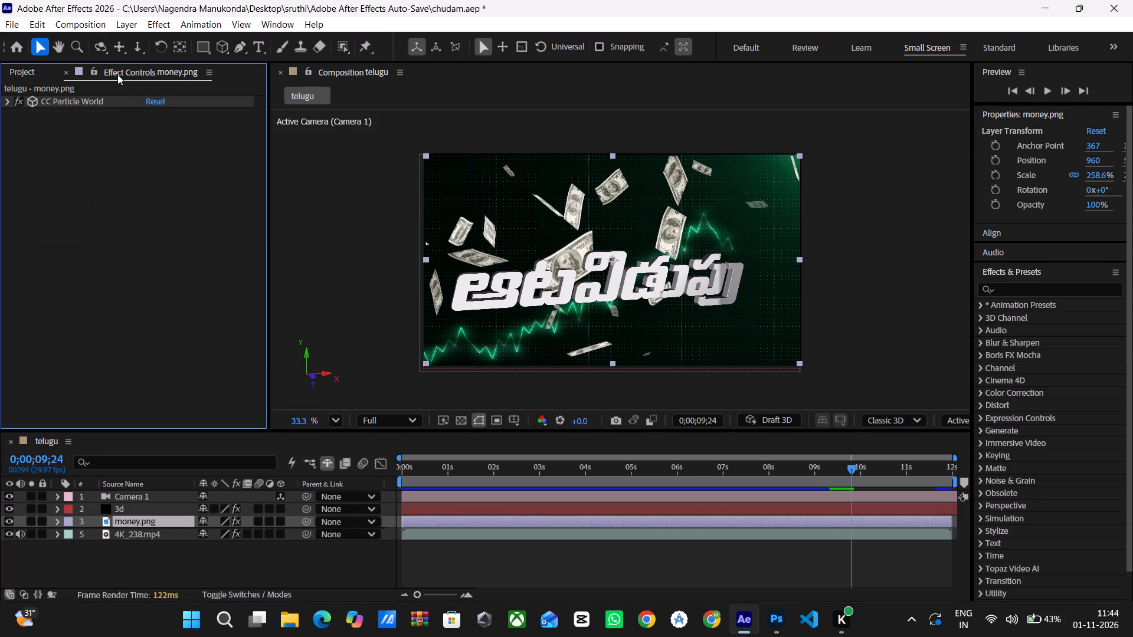
pyautogui.click(9, 101)
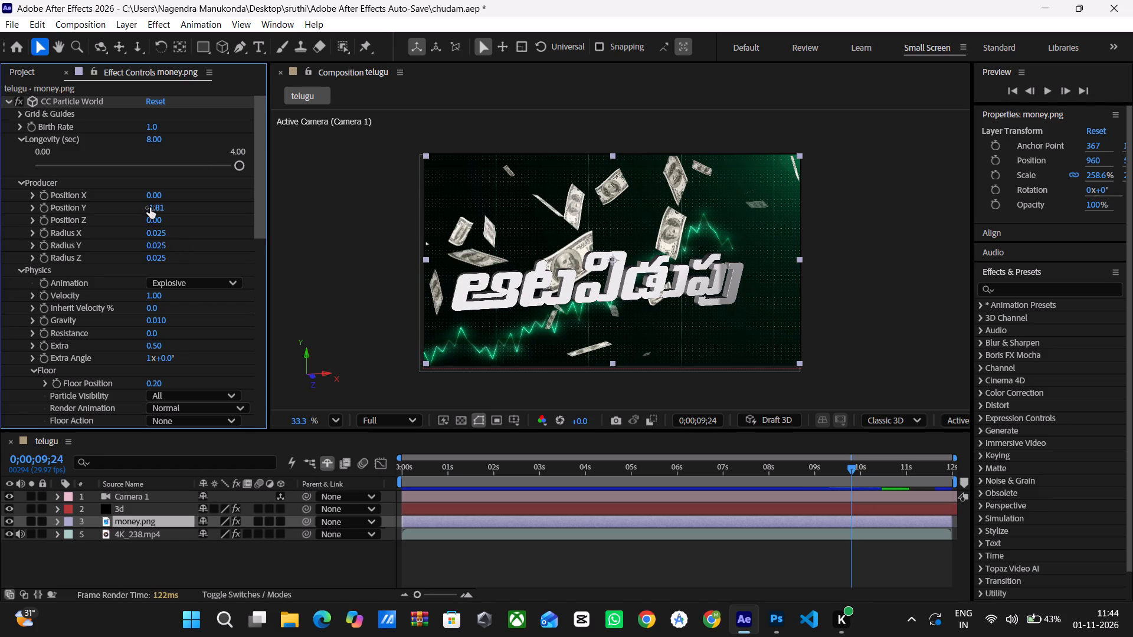
pyautogui.moveTo(150, 208); pyautogui.dragTo(172, 208)
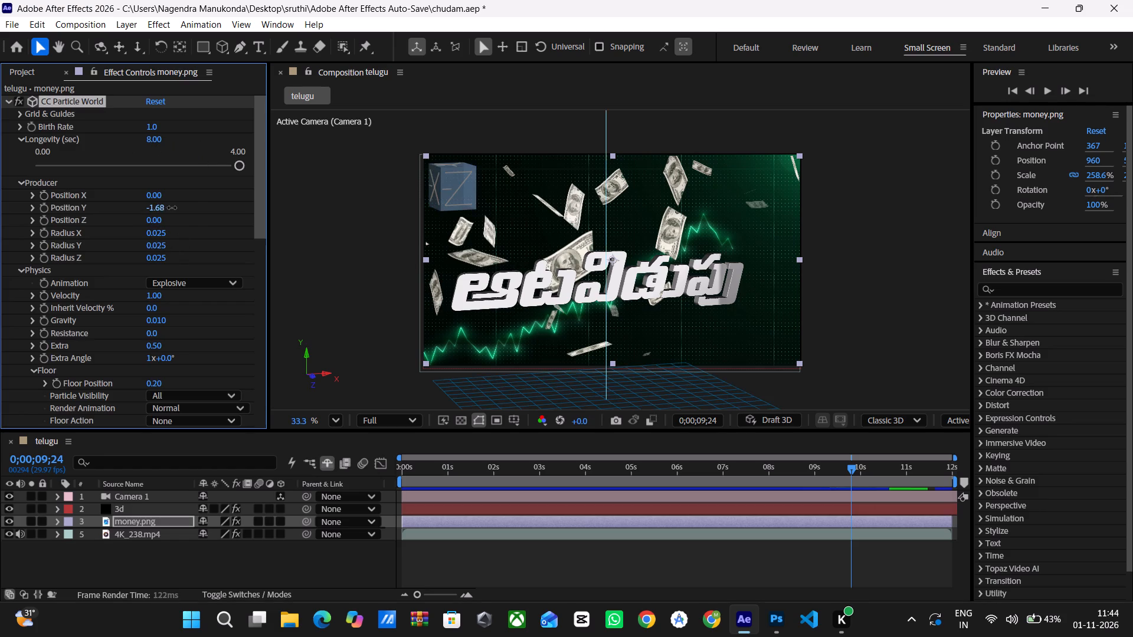
pyautogui.moveTo(172, 208); pyautogui.dragTo(172, 215)
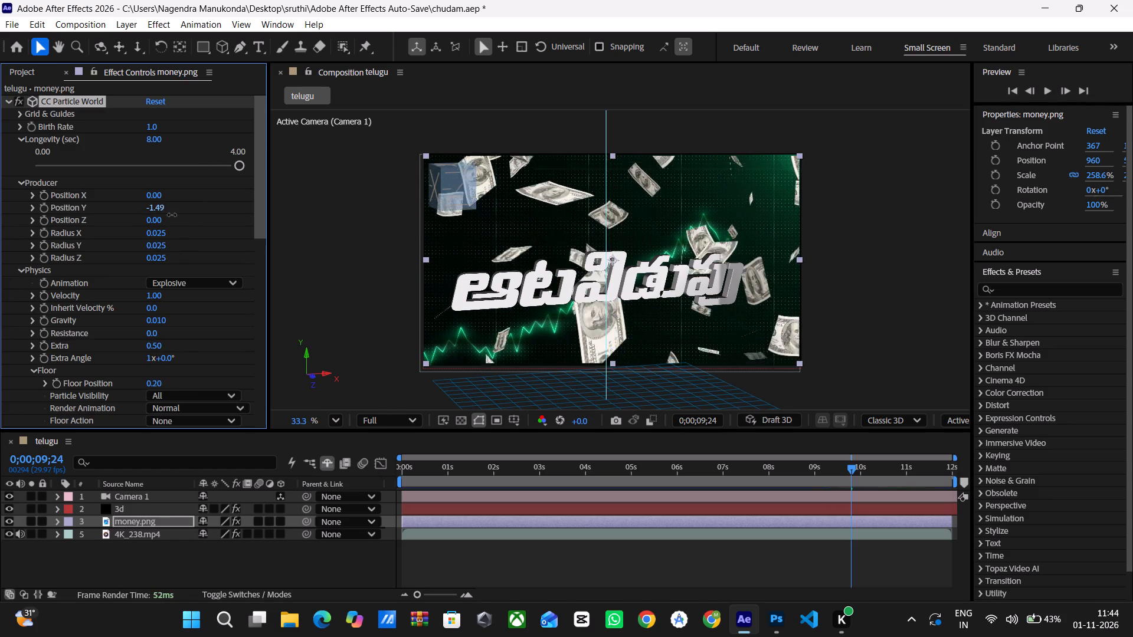
pyautogui.moveTo(172, 215); pyautogui.dragTo(143, 224)
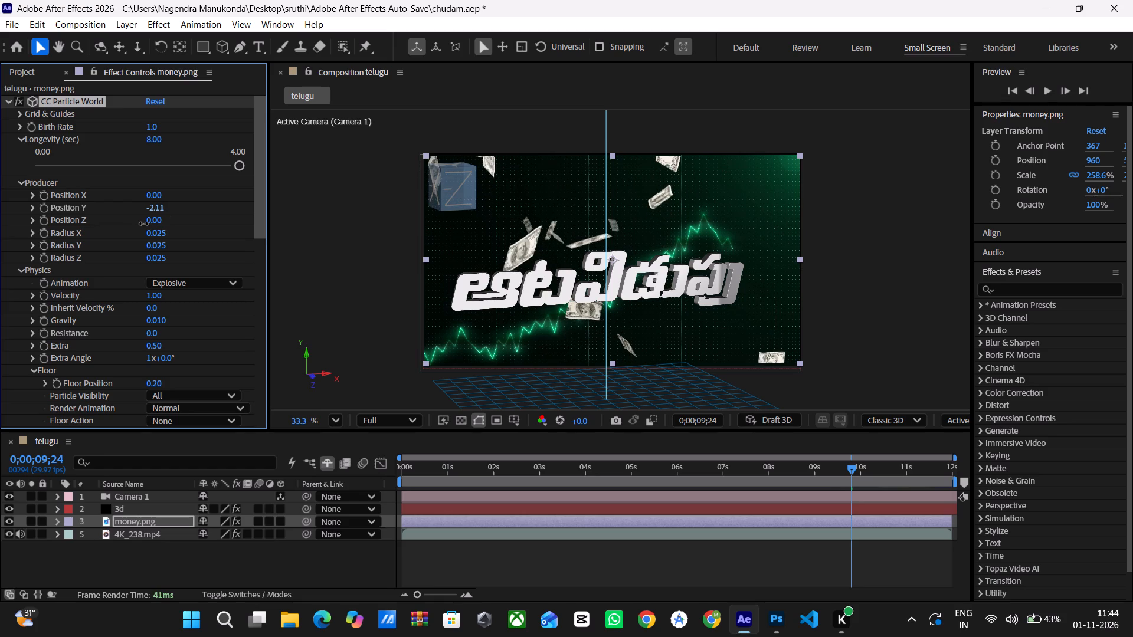
pyautogui.moveTo(143, 224); pyautogui.dragTo(179, 228)
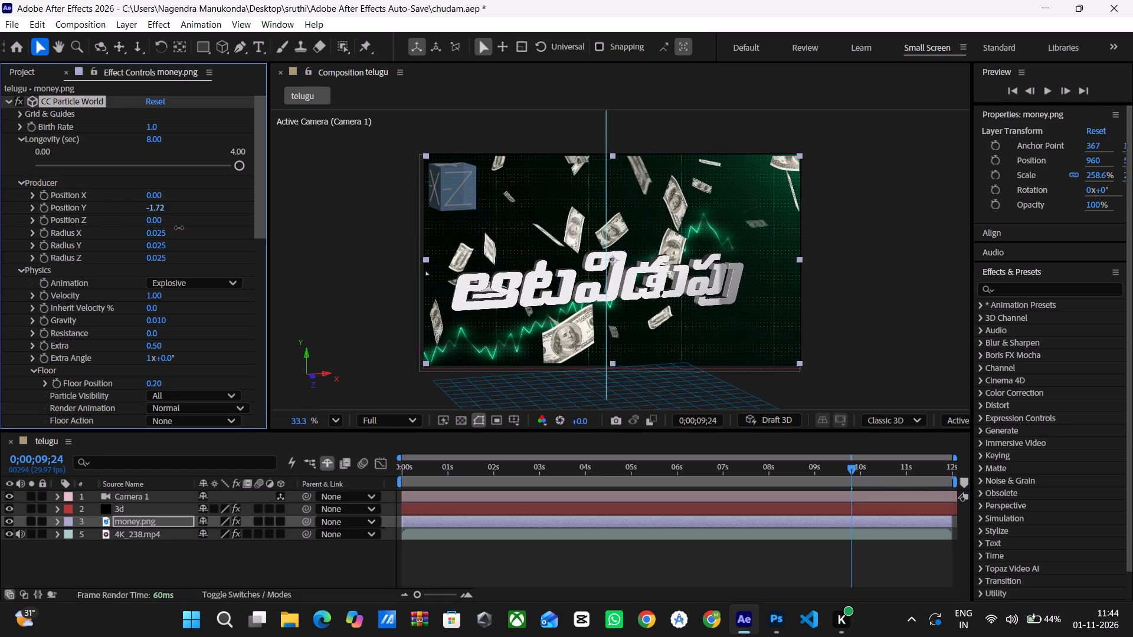
pyautogui.moveTo(179, 228); pyautogui.dragTo(180, 228)
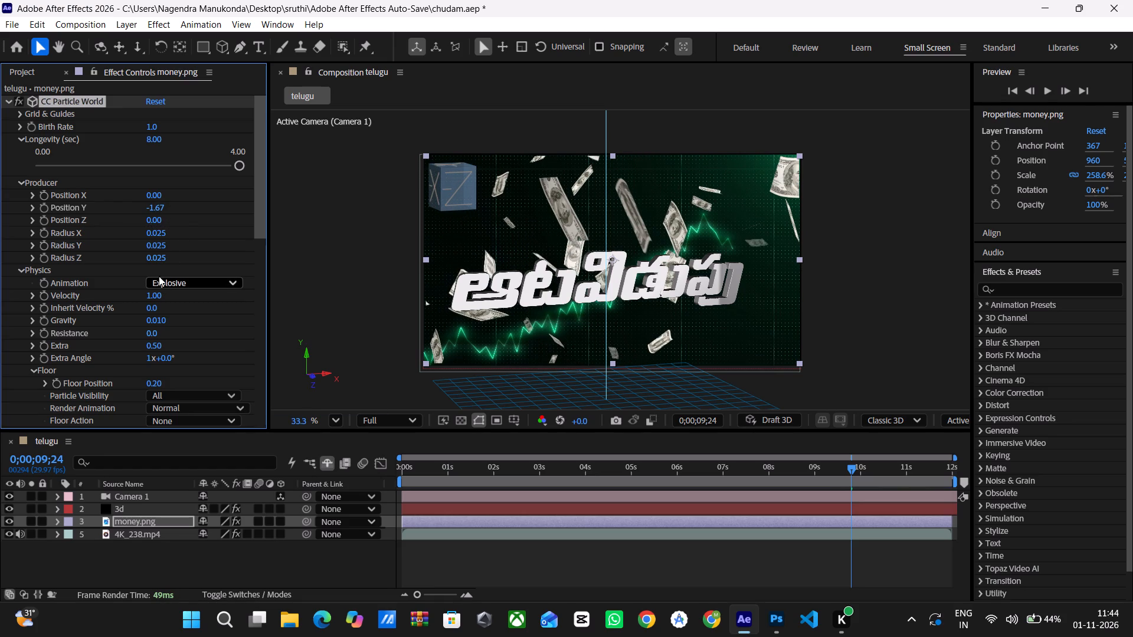
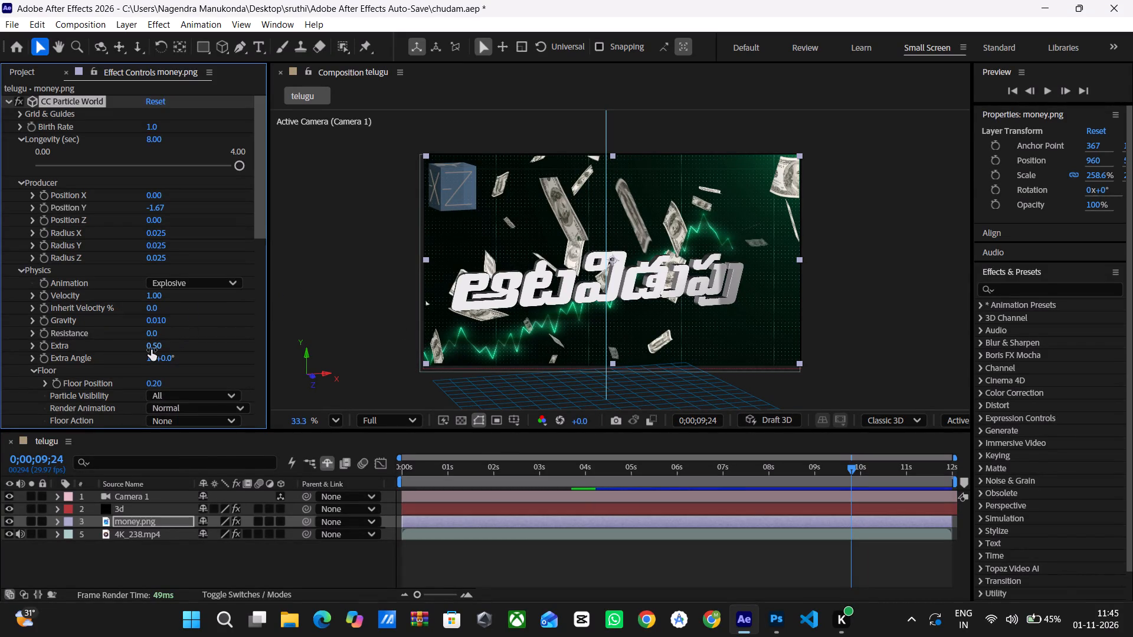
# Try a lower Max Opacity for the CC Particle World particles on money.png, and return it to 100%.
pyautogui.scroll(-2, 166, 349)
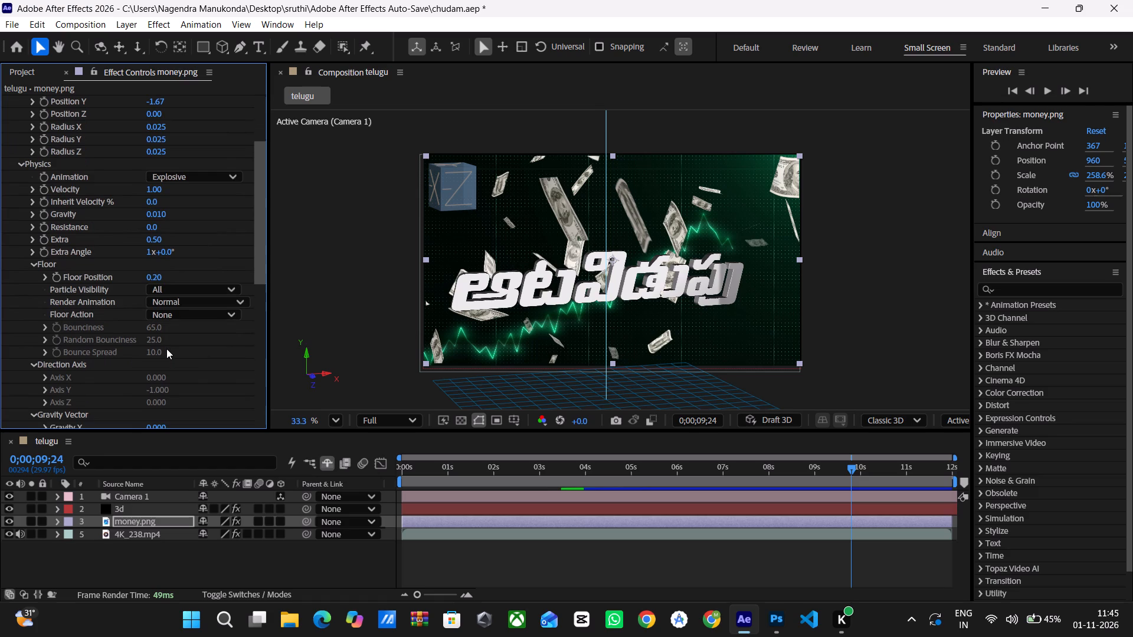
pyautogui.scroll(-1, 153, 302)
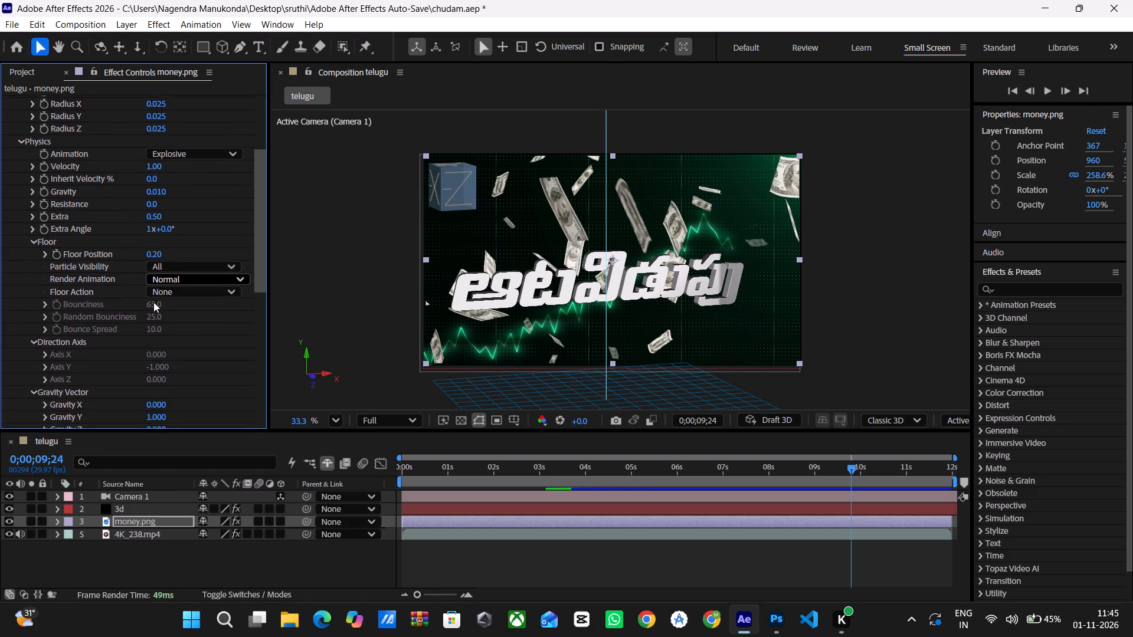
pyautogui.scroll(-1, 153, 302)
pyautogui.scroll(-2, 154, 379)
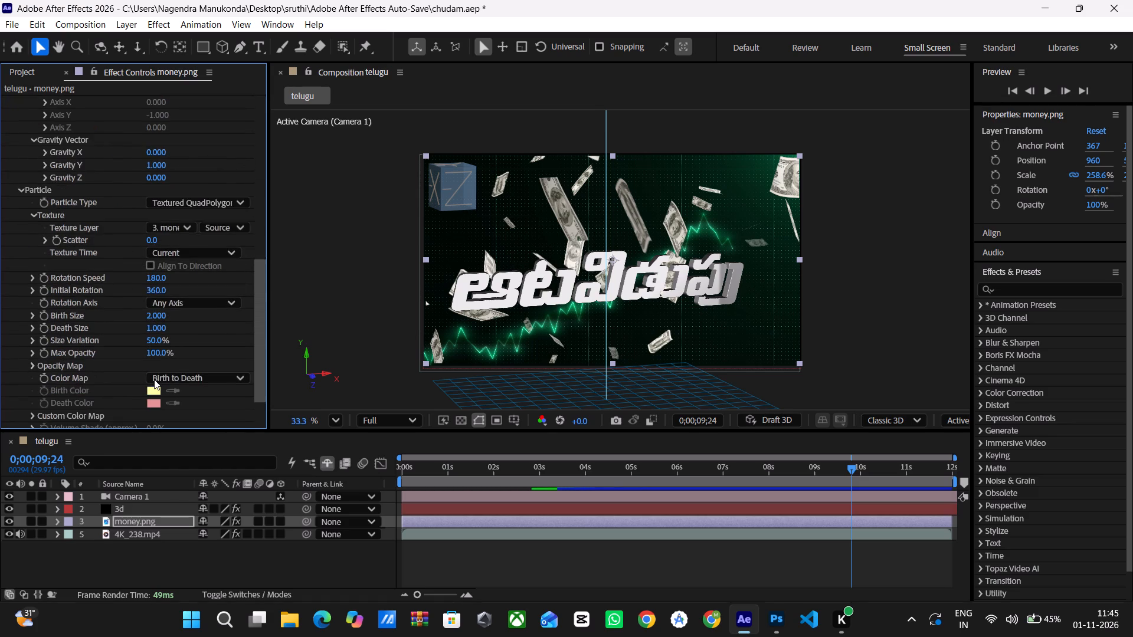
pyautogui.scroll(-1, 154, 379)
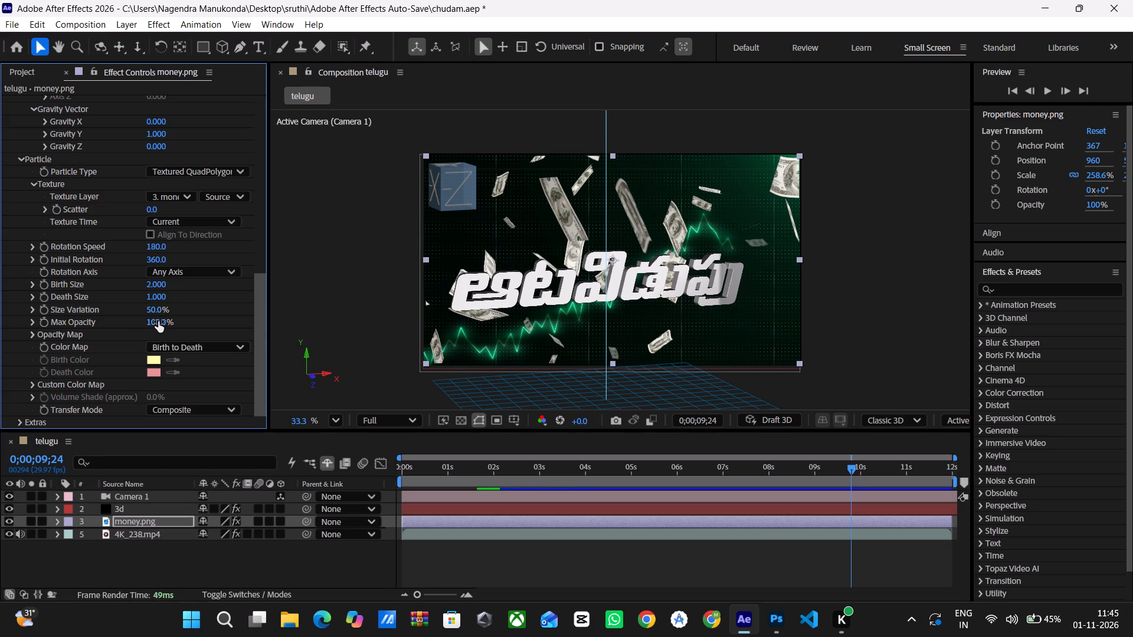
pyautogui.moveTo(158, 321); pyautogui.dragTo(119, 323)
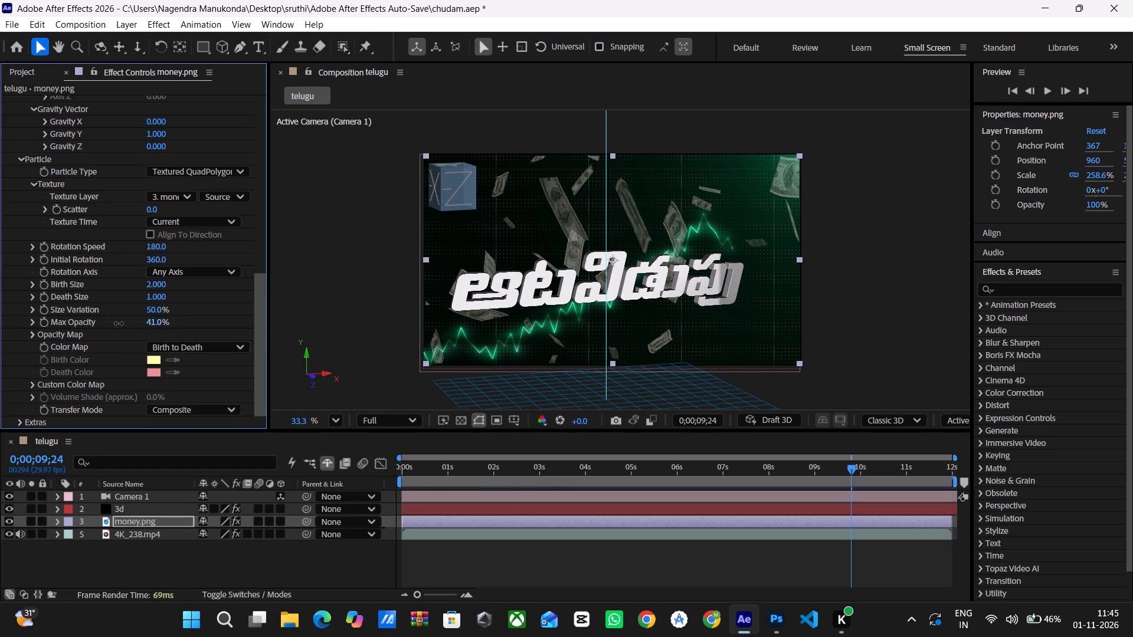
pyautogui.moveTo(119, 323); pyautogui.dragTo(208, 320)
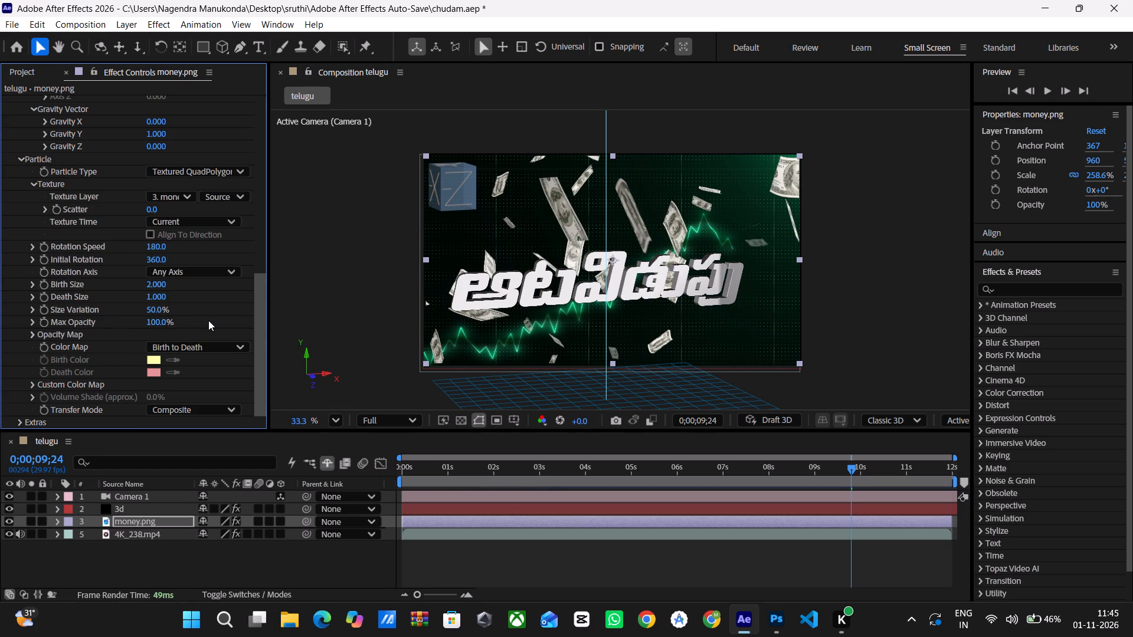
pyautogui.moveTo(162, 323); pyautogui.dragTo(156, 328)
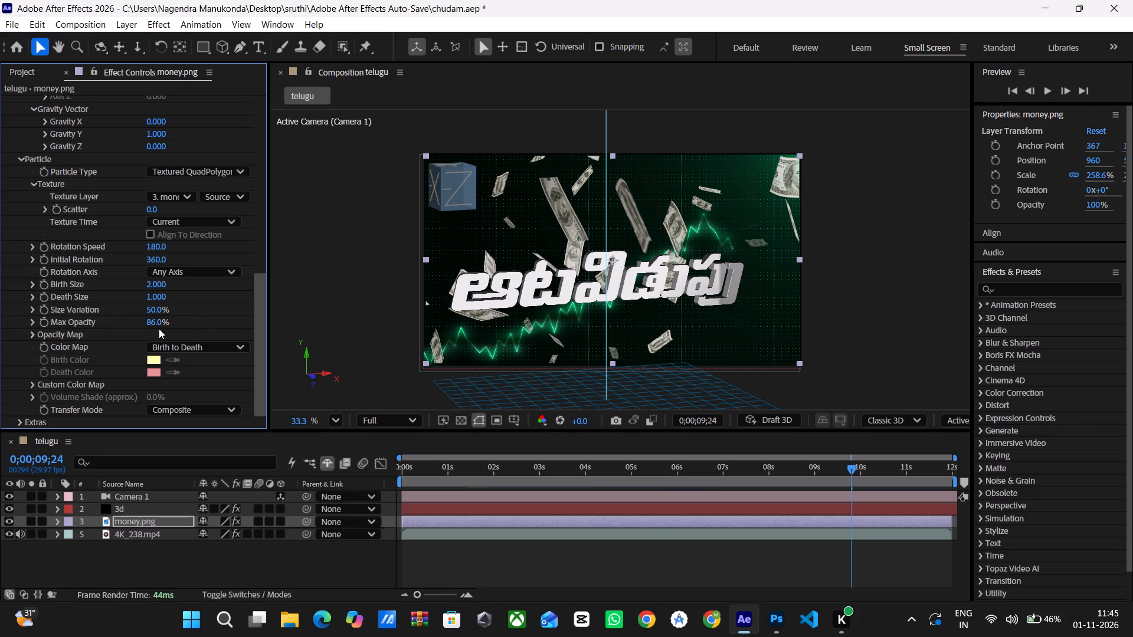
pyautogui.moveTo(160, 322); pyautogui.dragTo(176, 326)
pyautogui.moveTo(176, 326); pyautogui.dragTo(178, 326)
# Set the CC Particle World producer's Position Y on the money.png layer to -2.03.
pyautogui.scroll(-1, 172, 340)
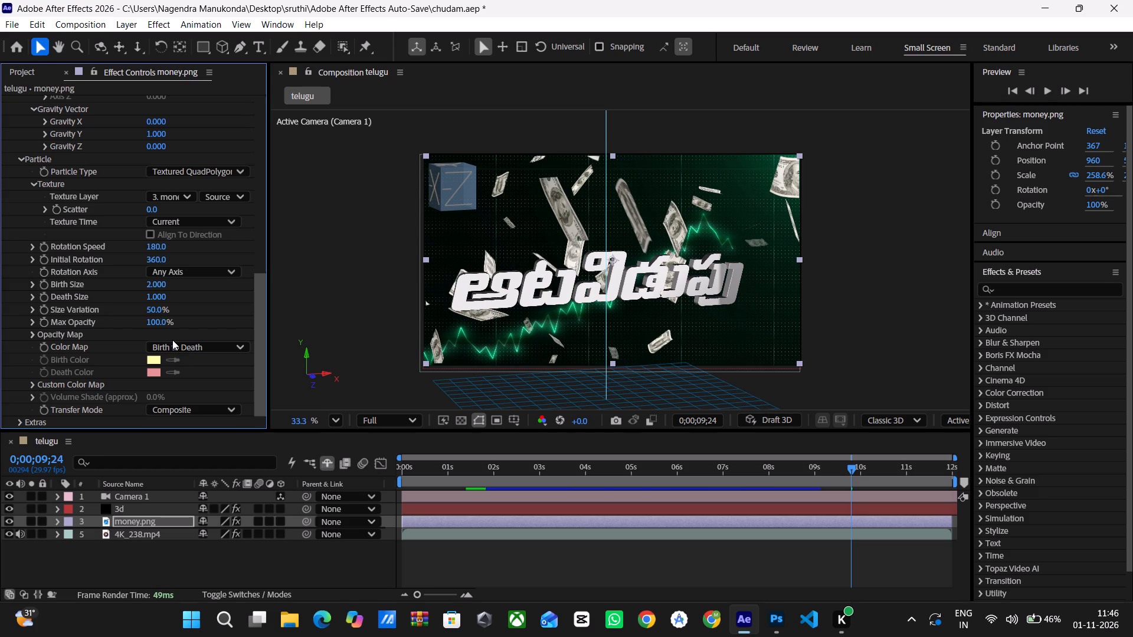
pyautogui.scroll(-1, 172, 340)
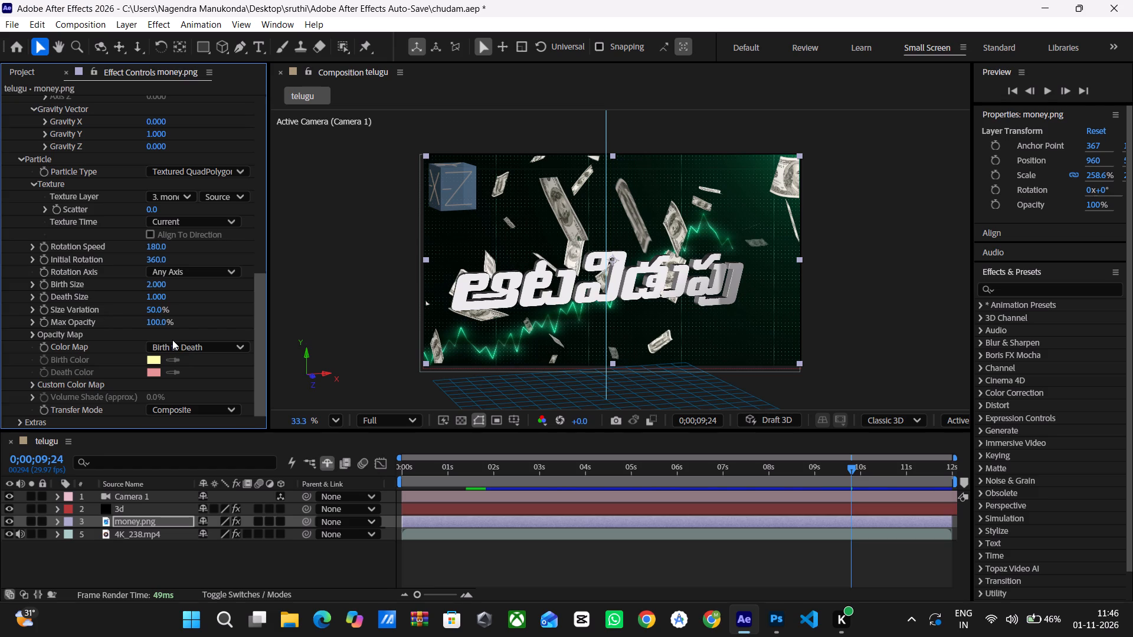
pyautogui.scroll(-1, 172, 340)
pyautogui.scroll(3, 172, 340)
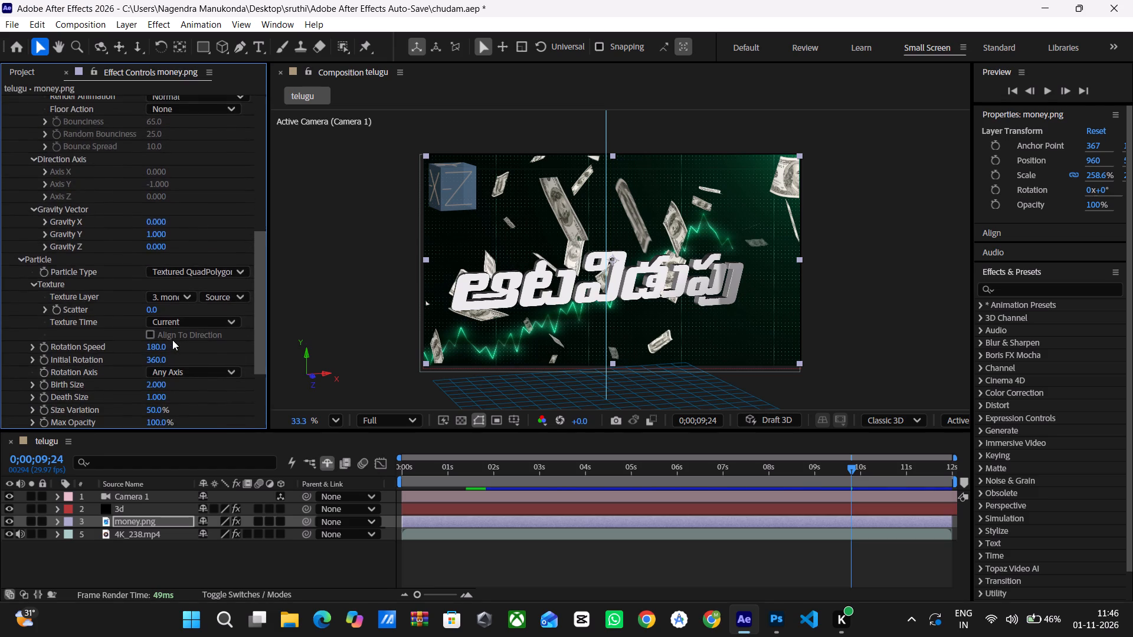
pyautogui.scroll(2, 172, 340)
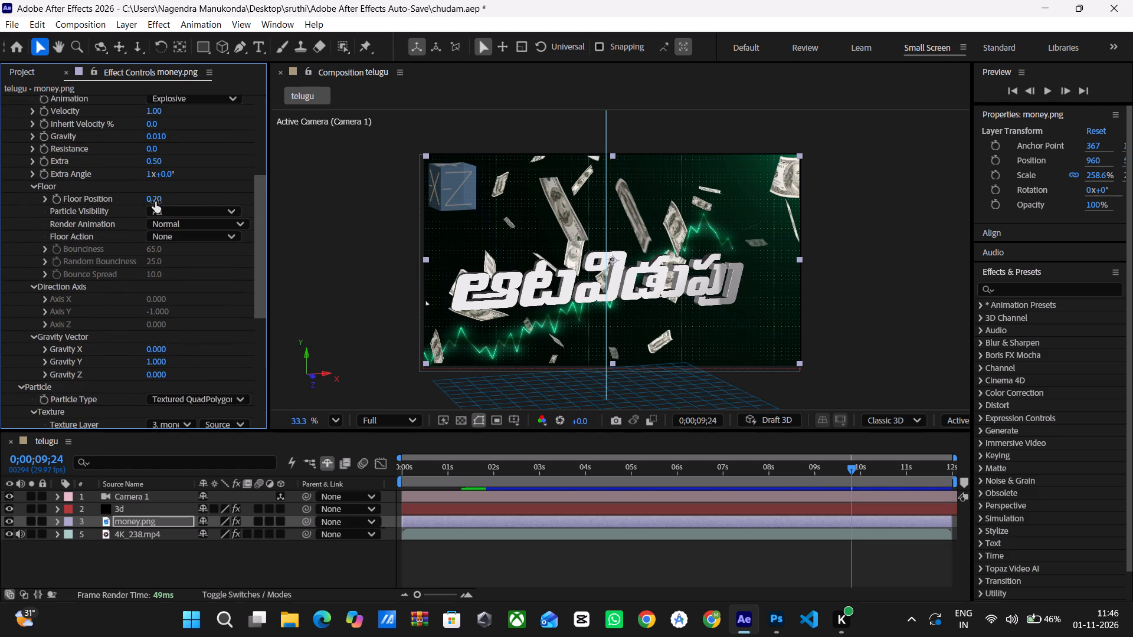
pyautogui.scroll(1, 158, 190)
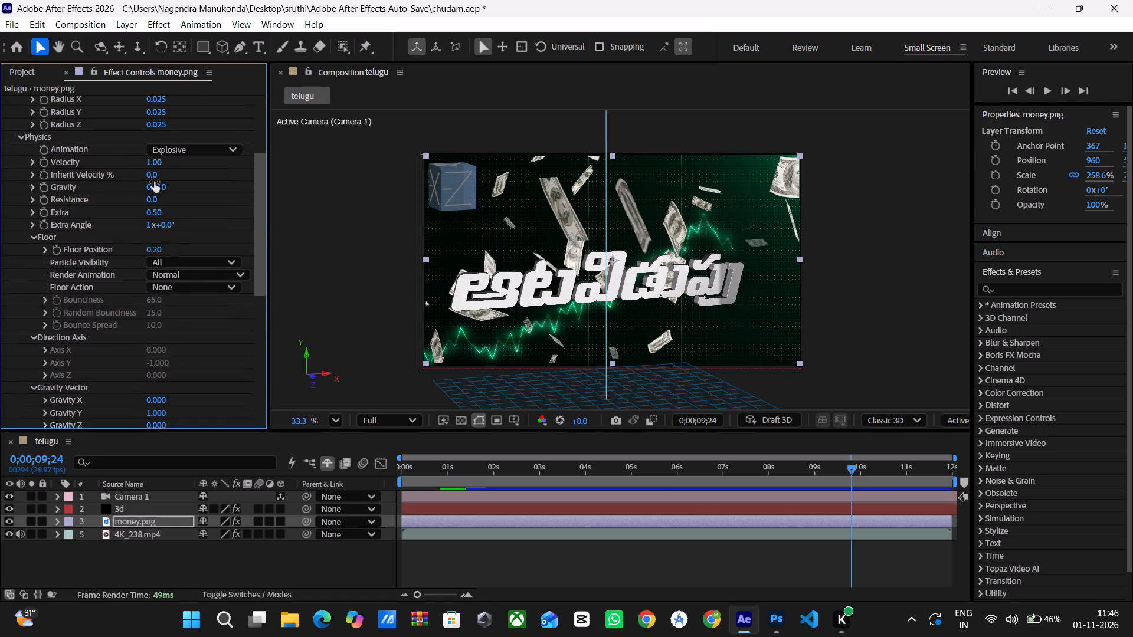
pyautogui.scroll(1, 155, 139)
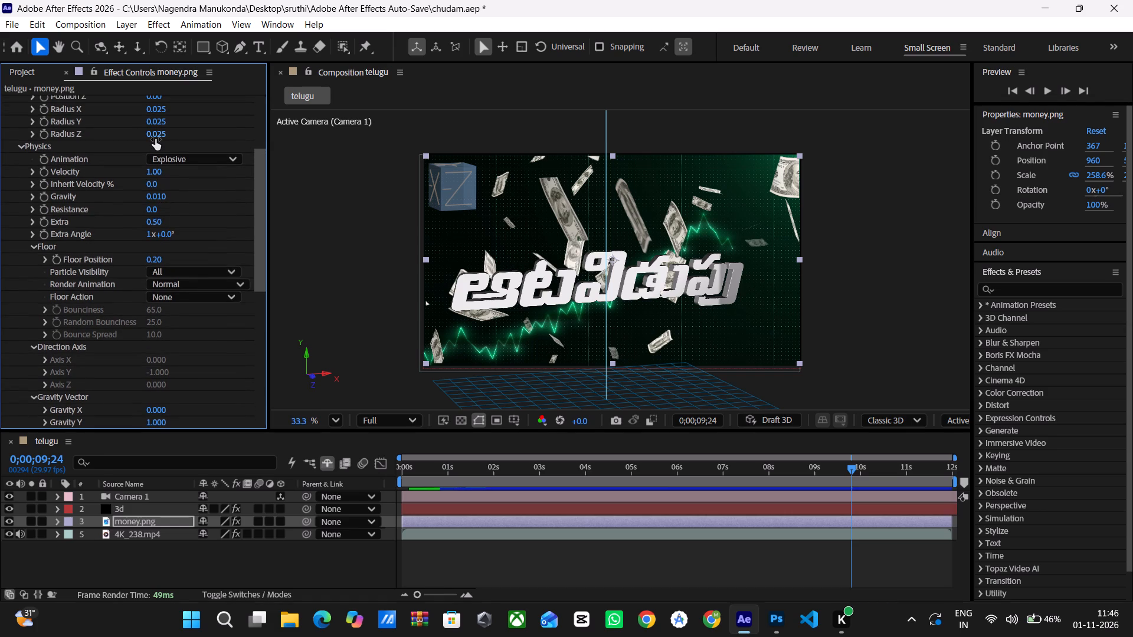
pyautogui.scroll(3, 155, 139)
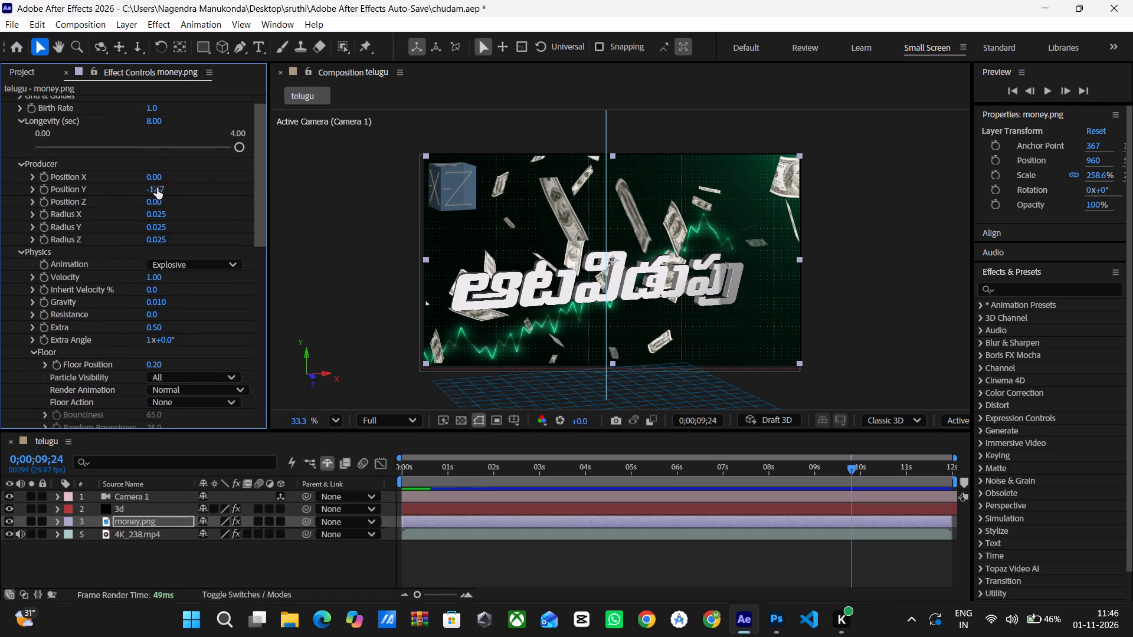
pyautogui.moveTo(157, 188); pyautogui.dragTo(217, 191)
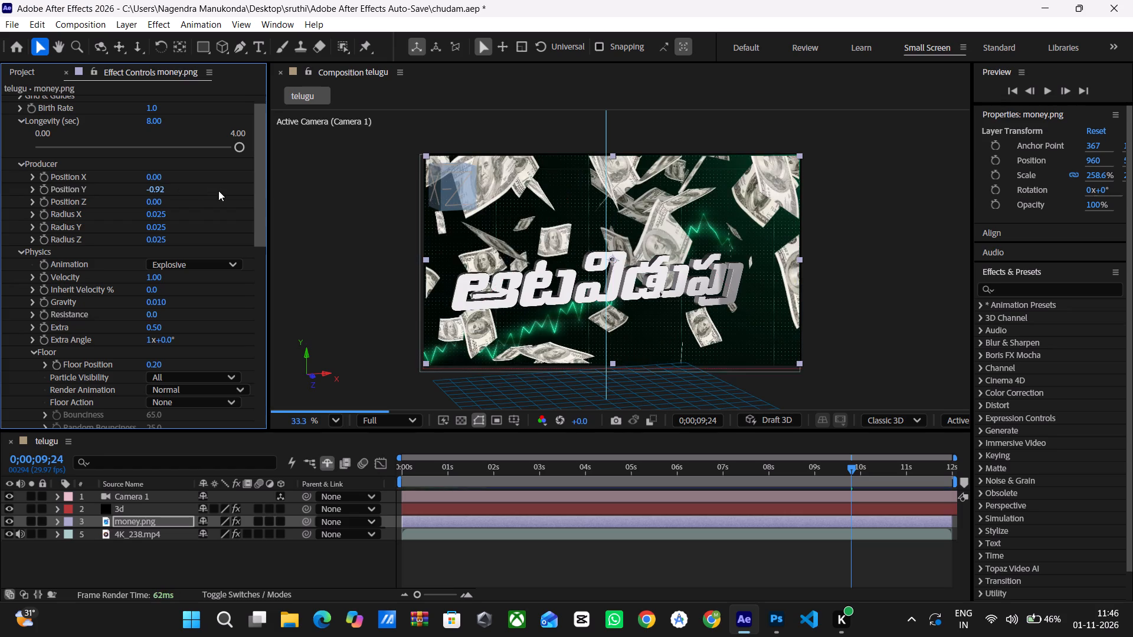
pyautogui.click(218, 191)
pyautogui.moveTo(219, 191); pyautogui.dragTo(184, 197)
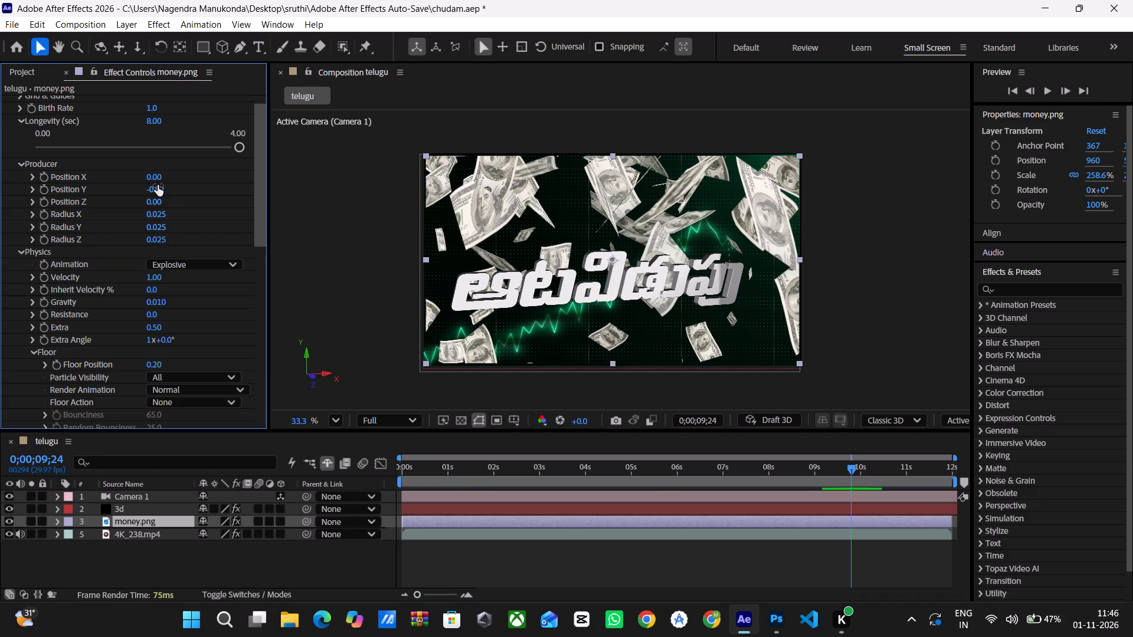
pyautogui.moveTo(158, 187); pyautogui.dragTo(143, 190)
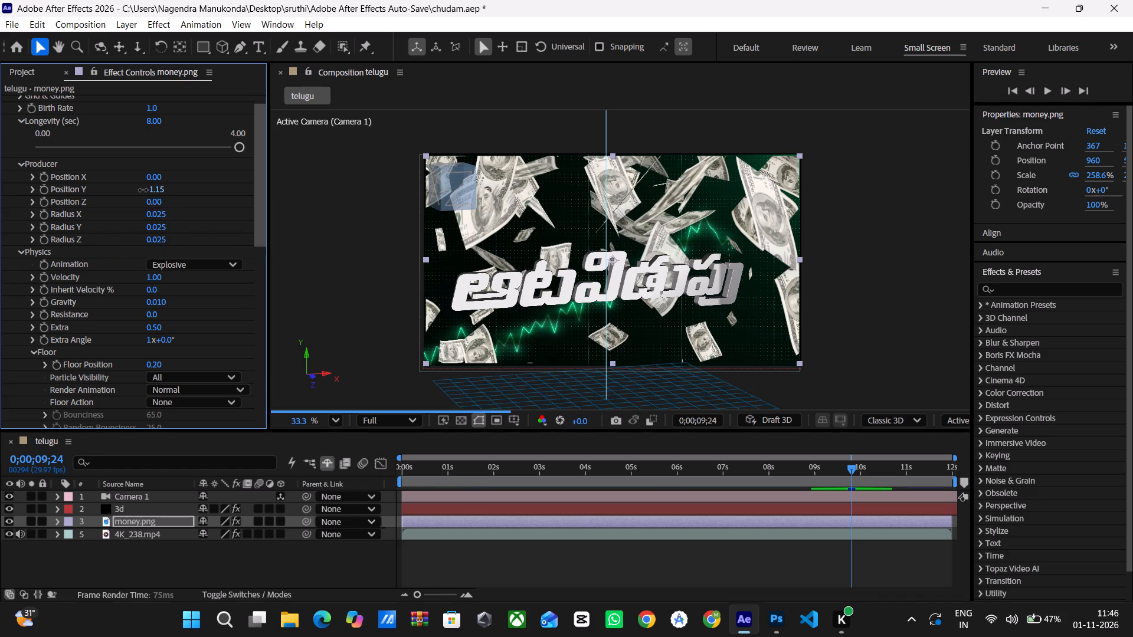
pyautogui.moveTo(143, 190); pyautogui.dragTo(78, 202)
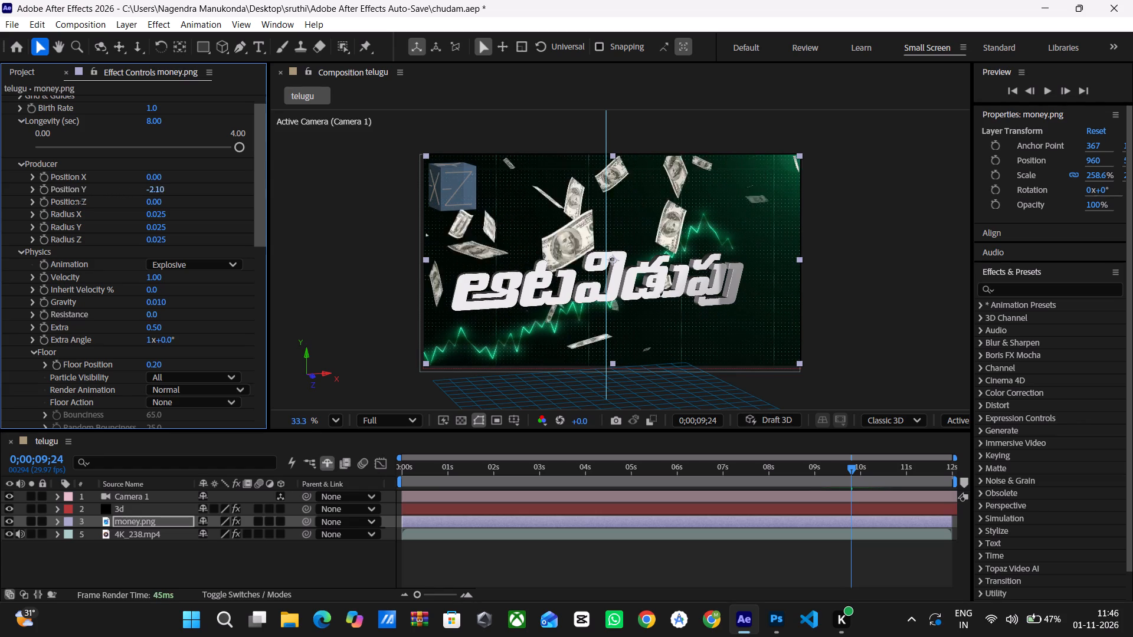
pyautogui.moveTo(78, 202); pyautogui.dragTo(97, 208)
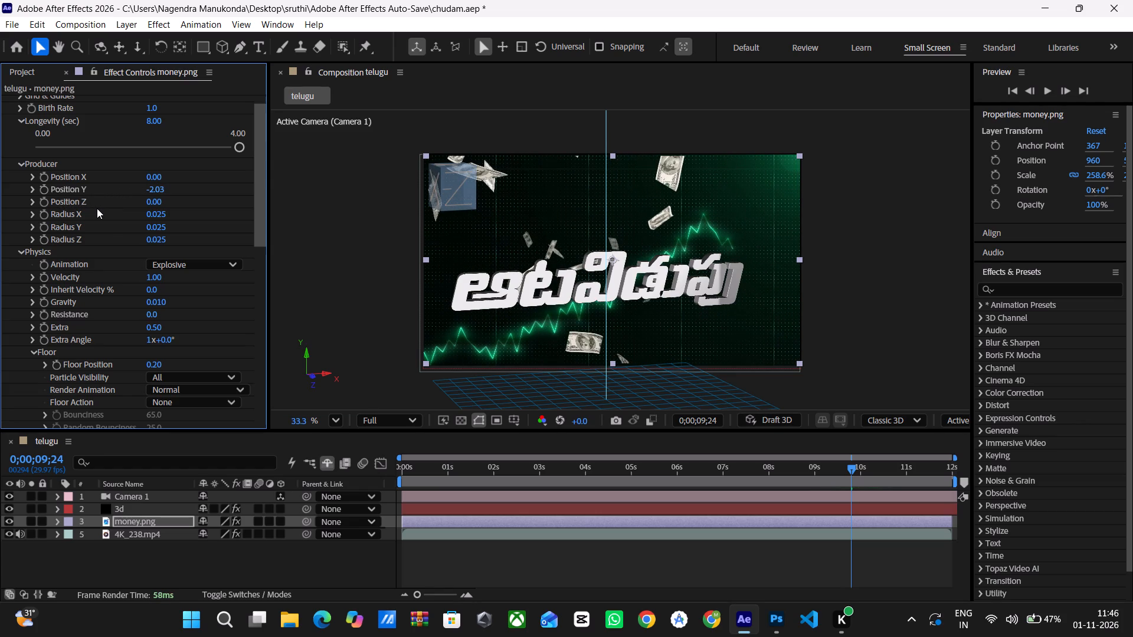
# Preview the telugu composition from its beginning to examine how the banknotes fall around the 3D title.
pyautogui.click(404, 490)
pyautogui.click(404, 490)
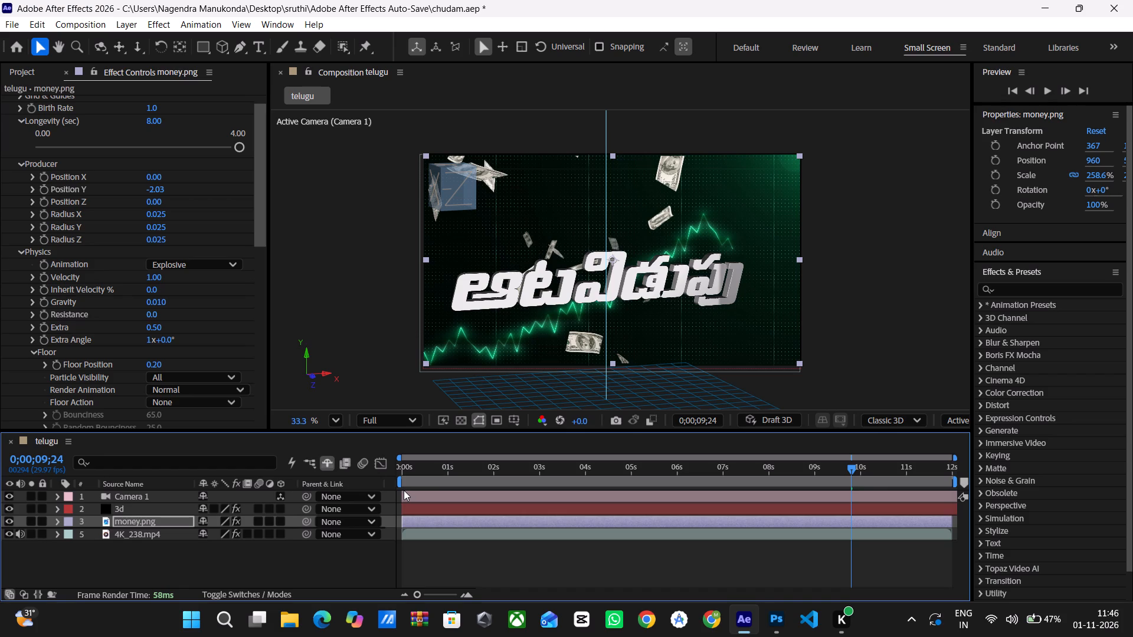
pyautogui.click(404, 490)
pyautogui.click(404, 470)
pyautogui.press('space')
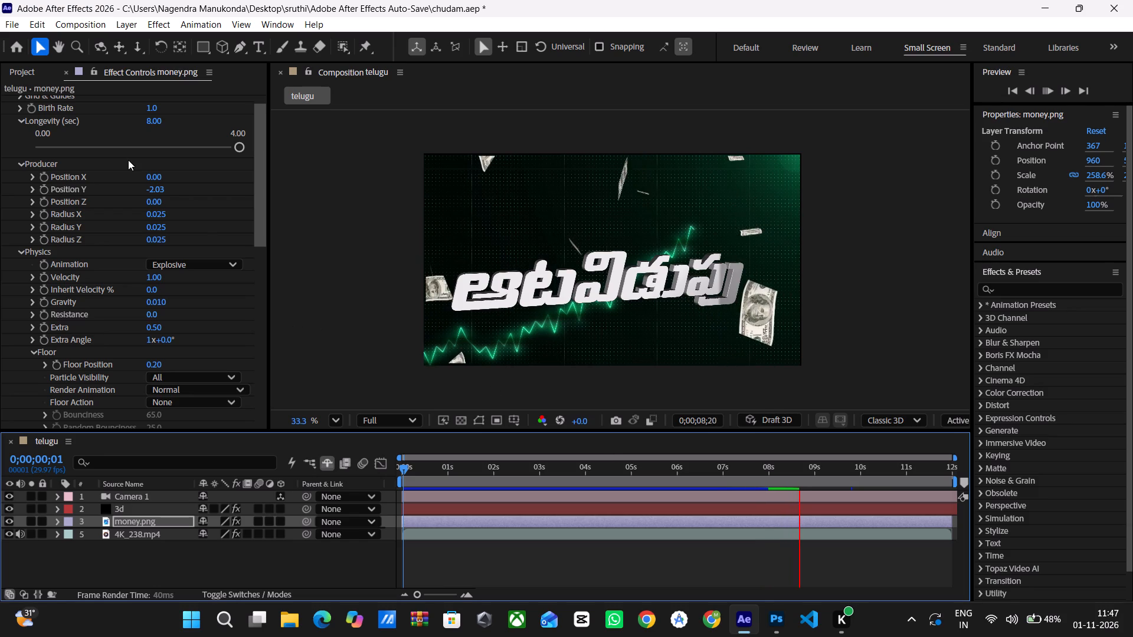
# Collapse the CC Particle World settings of the money.png layer and stop the preview.
pyautogui.click(146, 74)
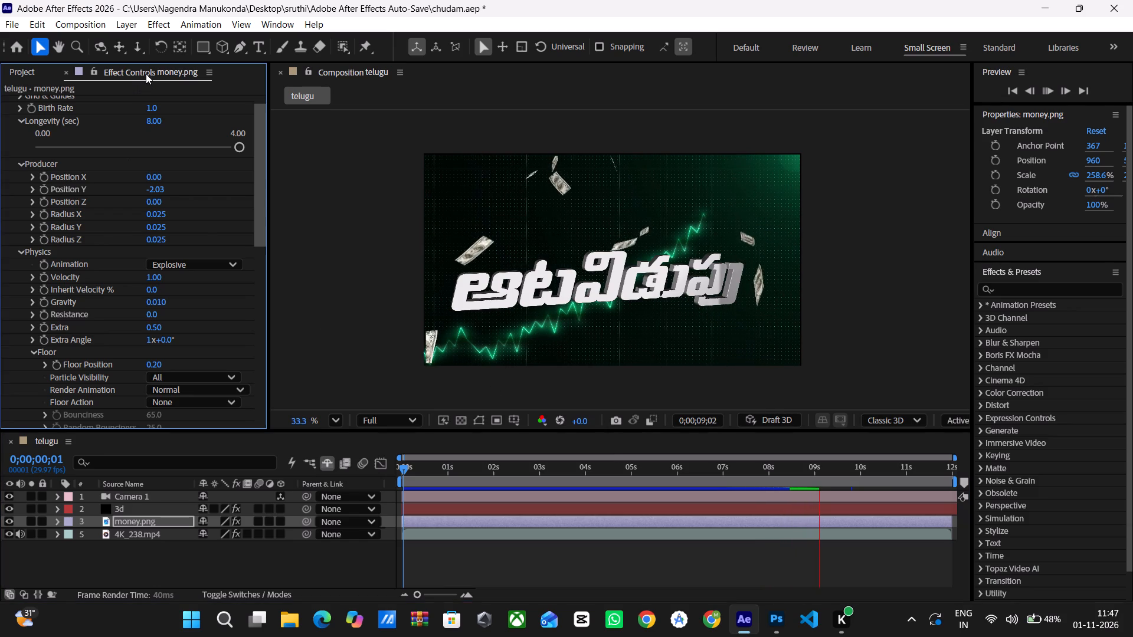
pyautogui.scroll(5, 140, 140)
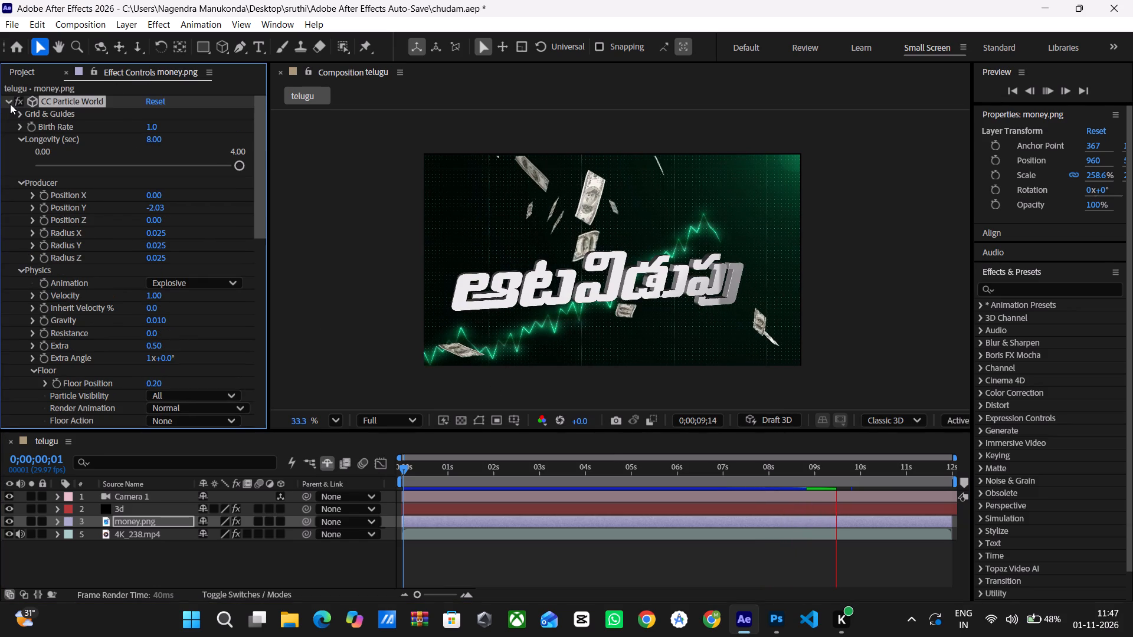
pyautogui.click(11, 101)
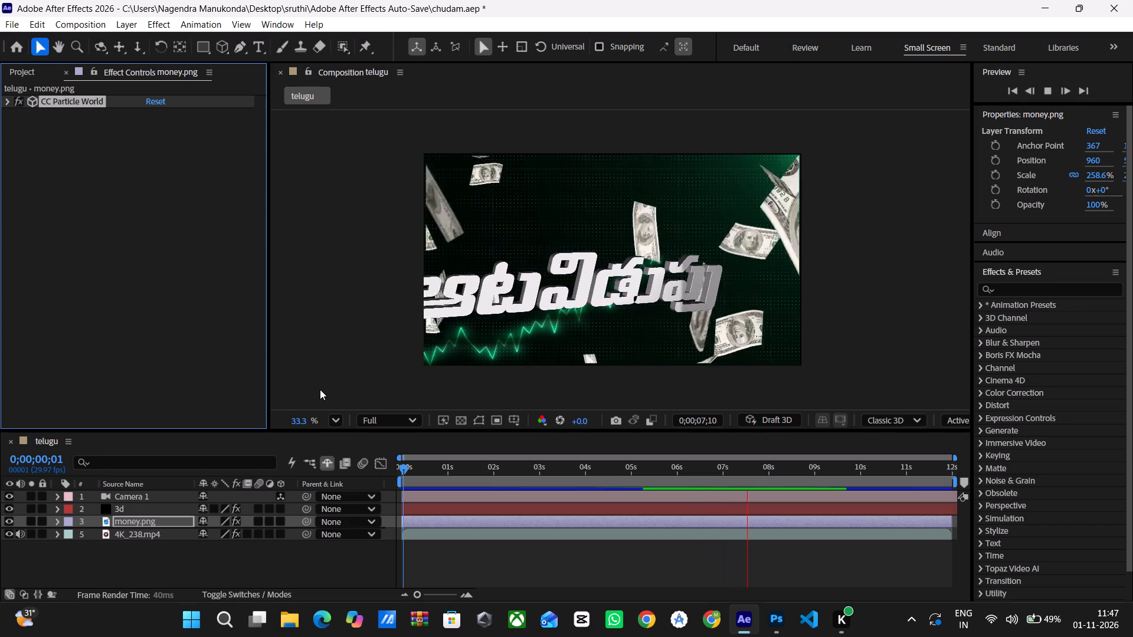
pyautogui.press('space')
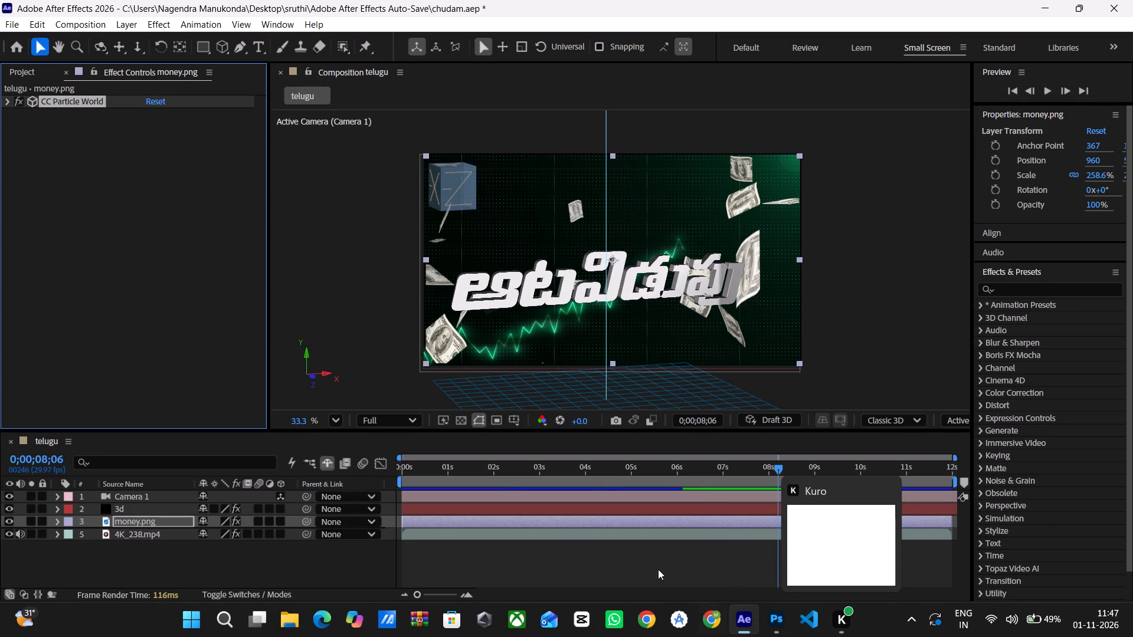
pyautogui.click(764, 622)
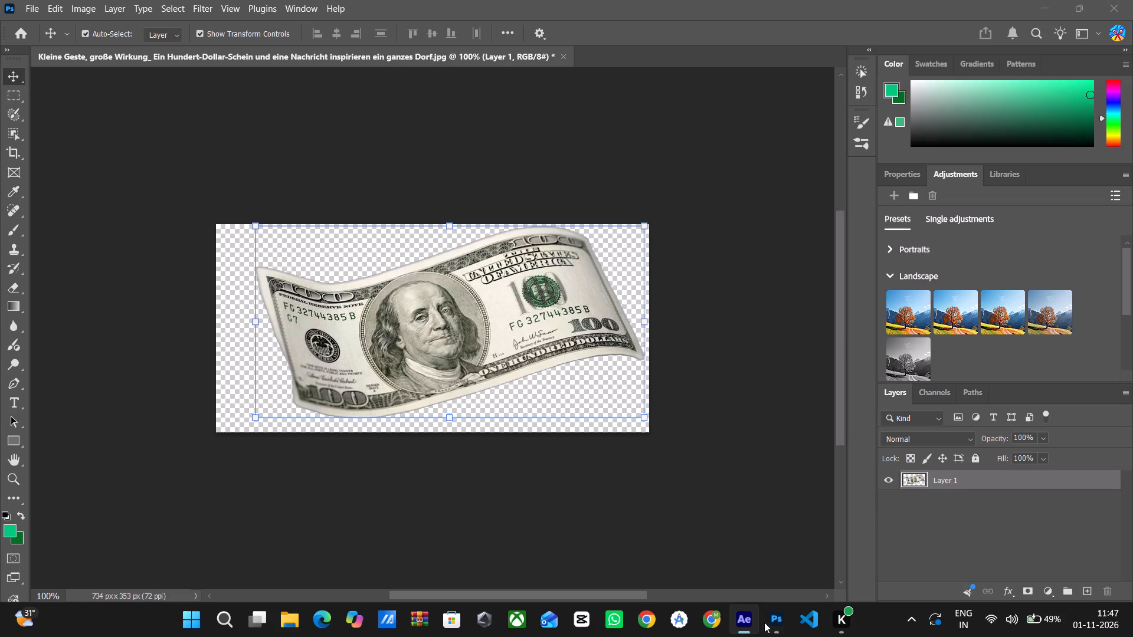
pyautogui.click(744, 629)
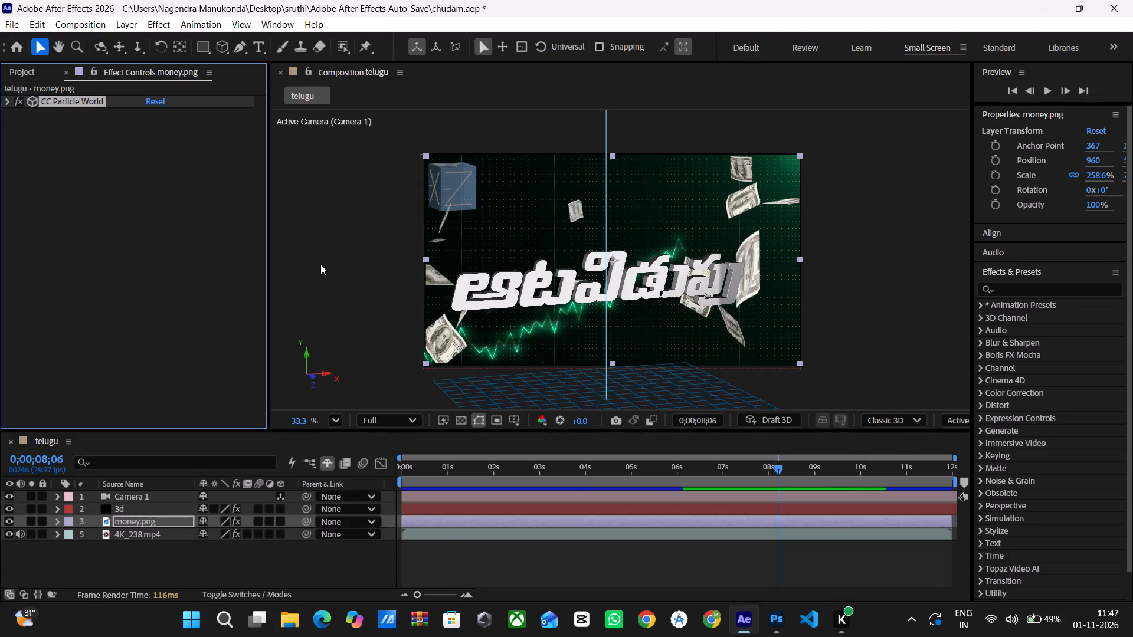
# Deselect the CC Particle World effect and replay the telugu composition to examine the look of the falling banknotes.
pyautogui.click(219, 252)
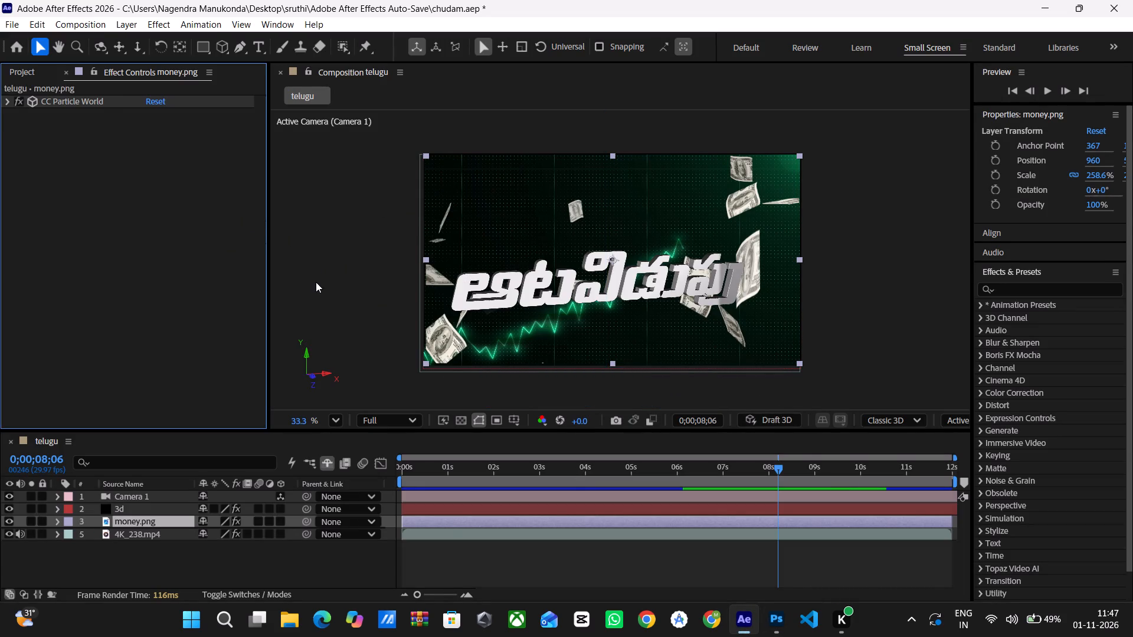
pyautogui.press('space')
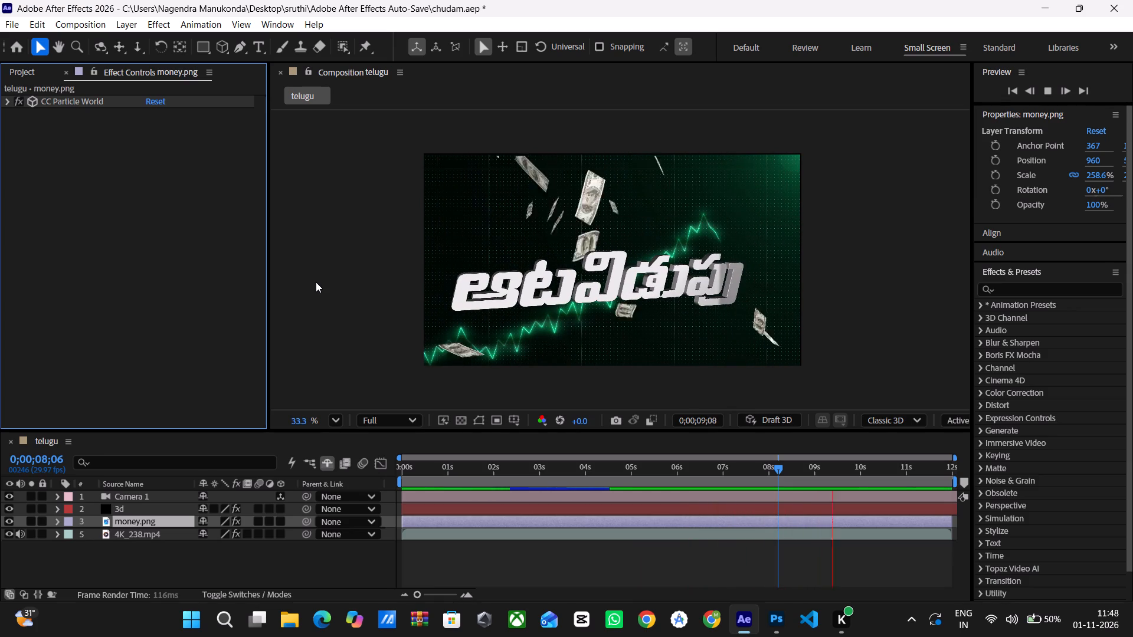
pyautogui.click(316, 282)
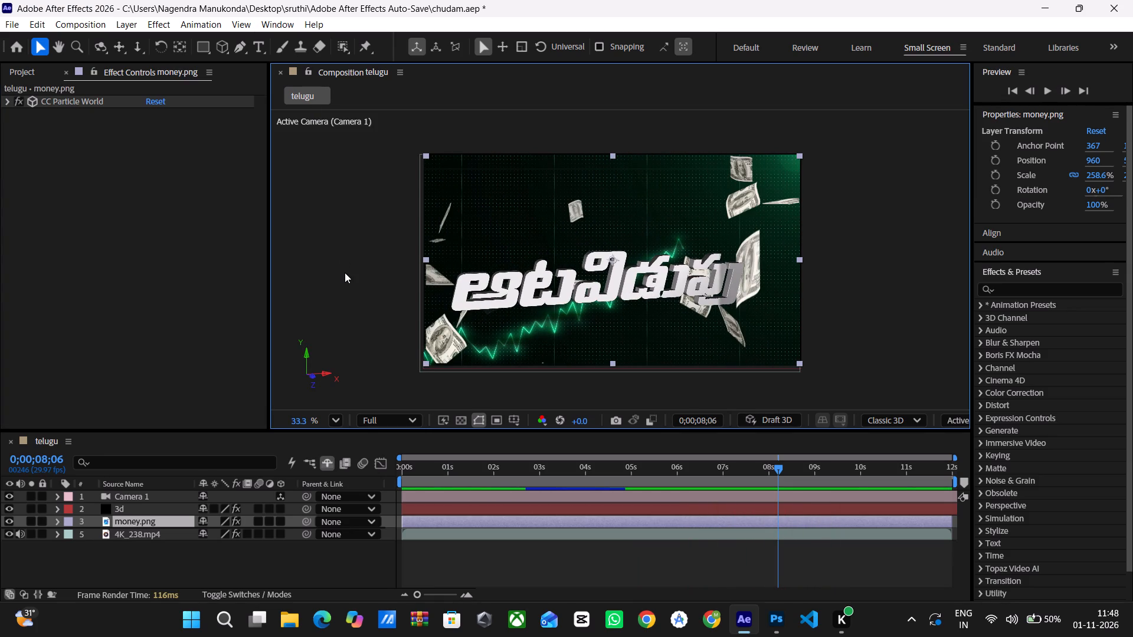
pyautogui.press('space')
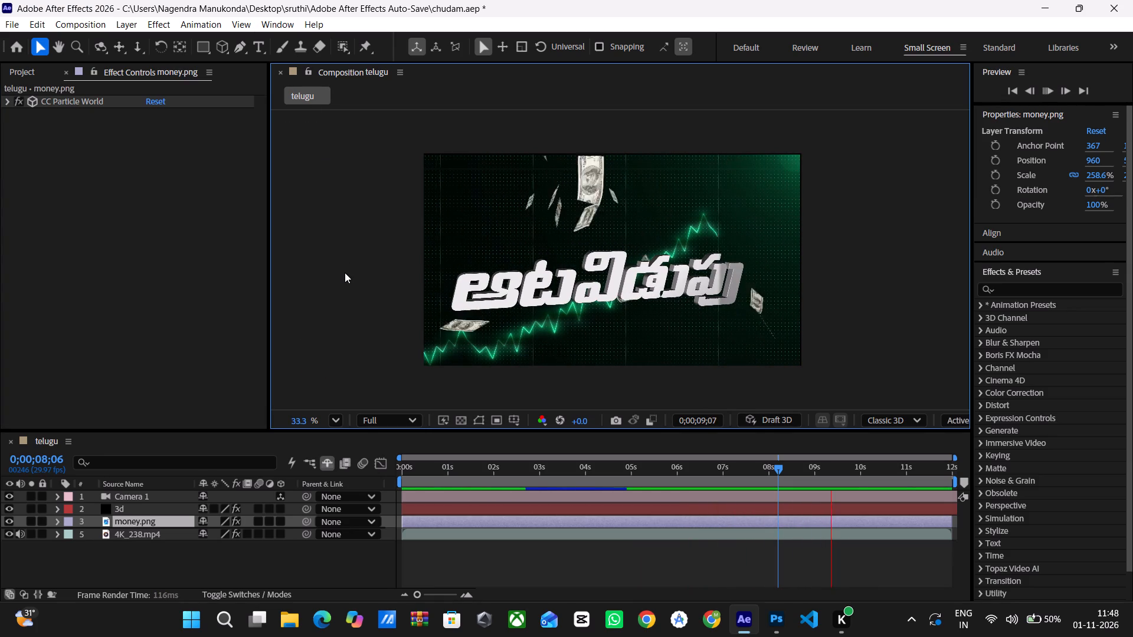
pyautogui.press('space')
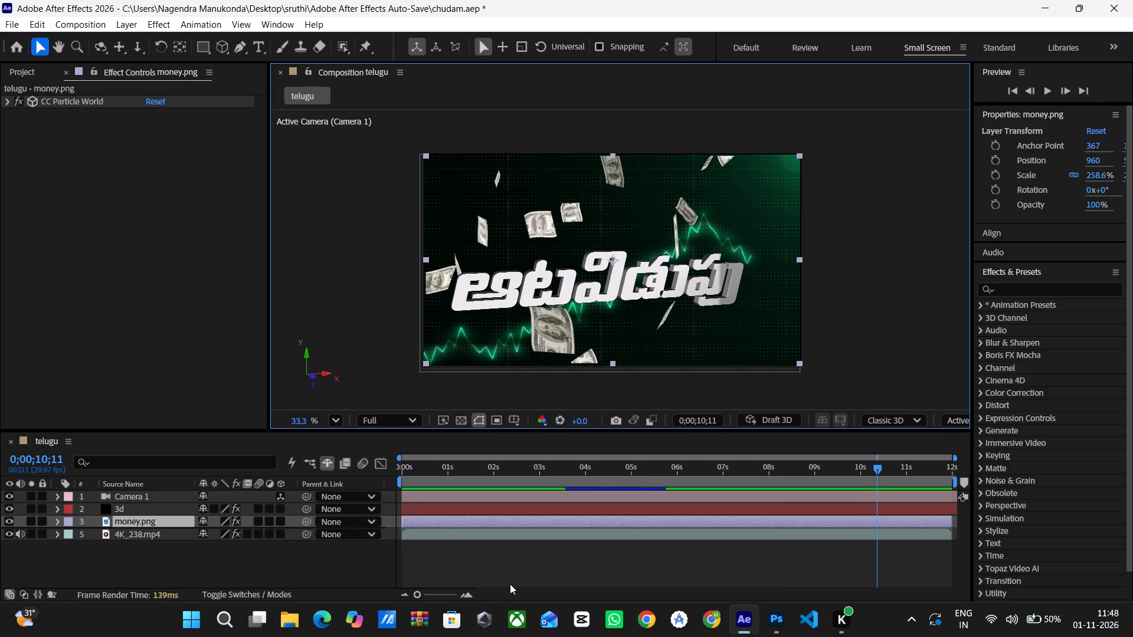
# Switch to Photoshop and apply the Landscape preset Color Pop to the hundred-dollar banknote image.
pyautogui.click(781, 621)
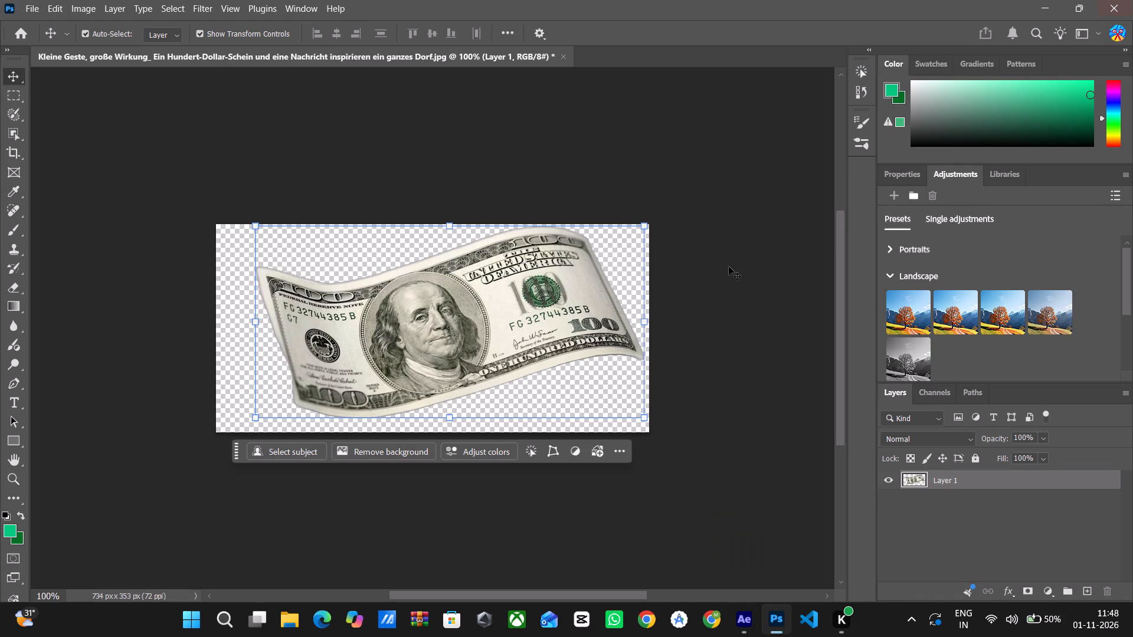
pyautogui.click(915, 293)
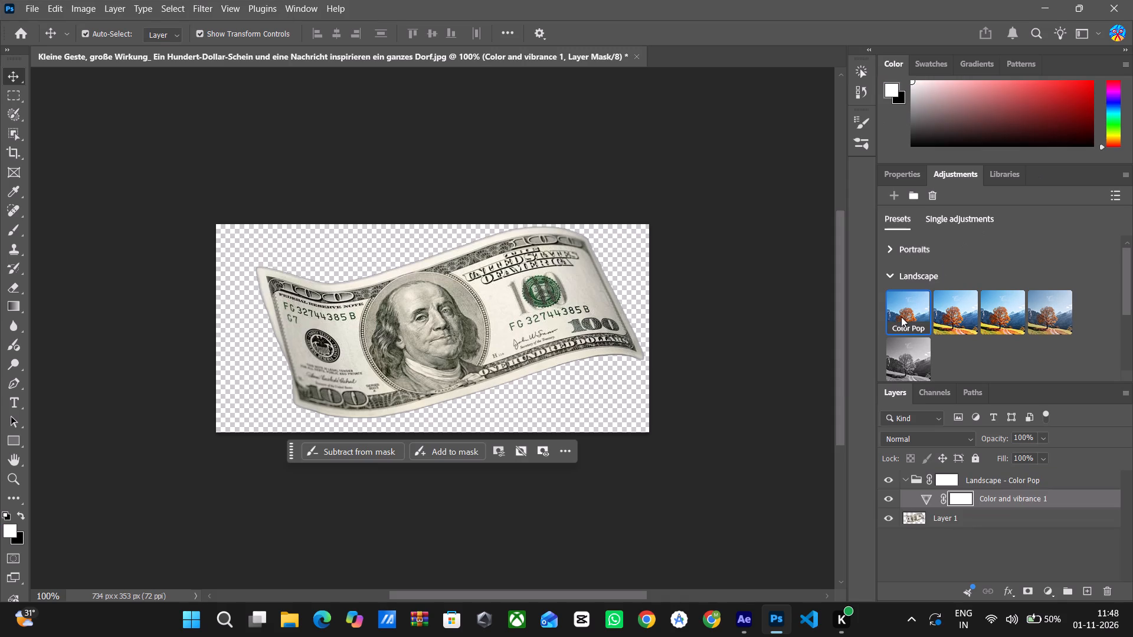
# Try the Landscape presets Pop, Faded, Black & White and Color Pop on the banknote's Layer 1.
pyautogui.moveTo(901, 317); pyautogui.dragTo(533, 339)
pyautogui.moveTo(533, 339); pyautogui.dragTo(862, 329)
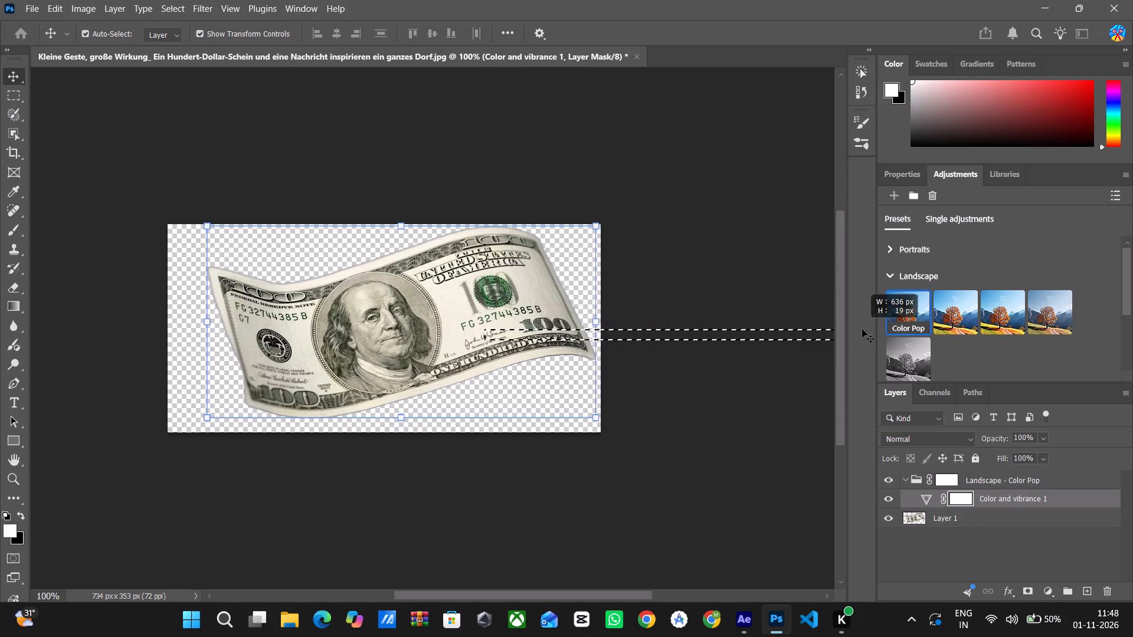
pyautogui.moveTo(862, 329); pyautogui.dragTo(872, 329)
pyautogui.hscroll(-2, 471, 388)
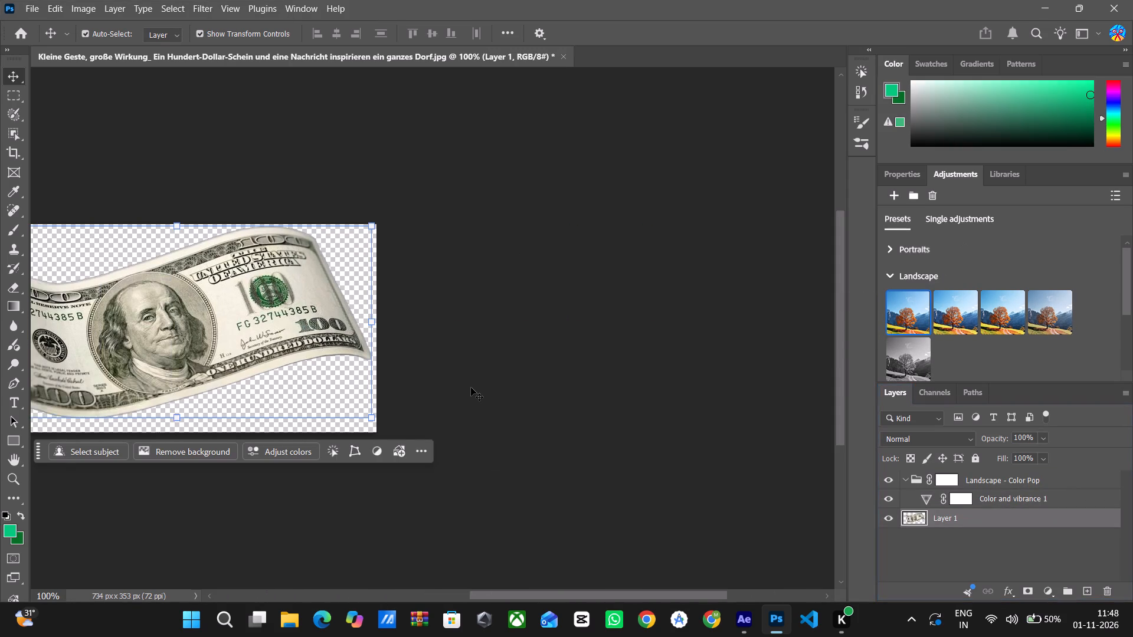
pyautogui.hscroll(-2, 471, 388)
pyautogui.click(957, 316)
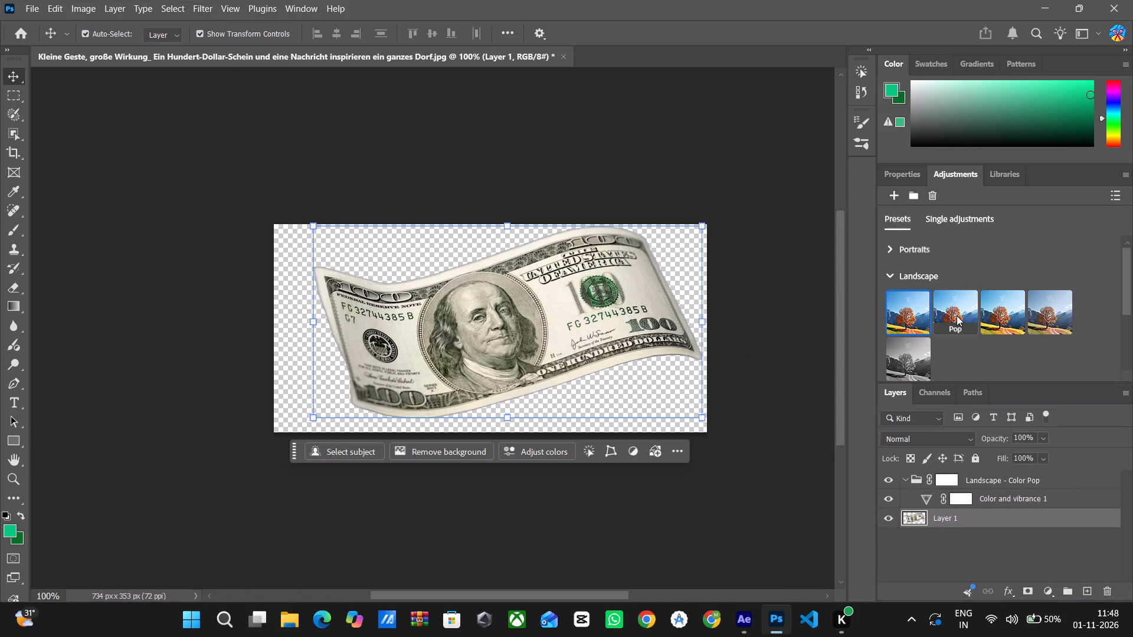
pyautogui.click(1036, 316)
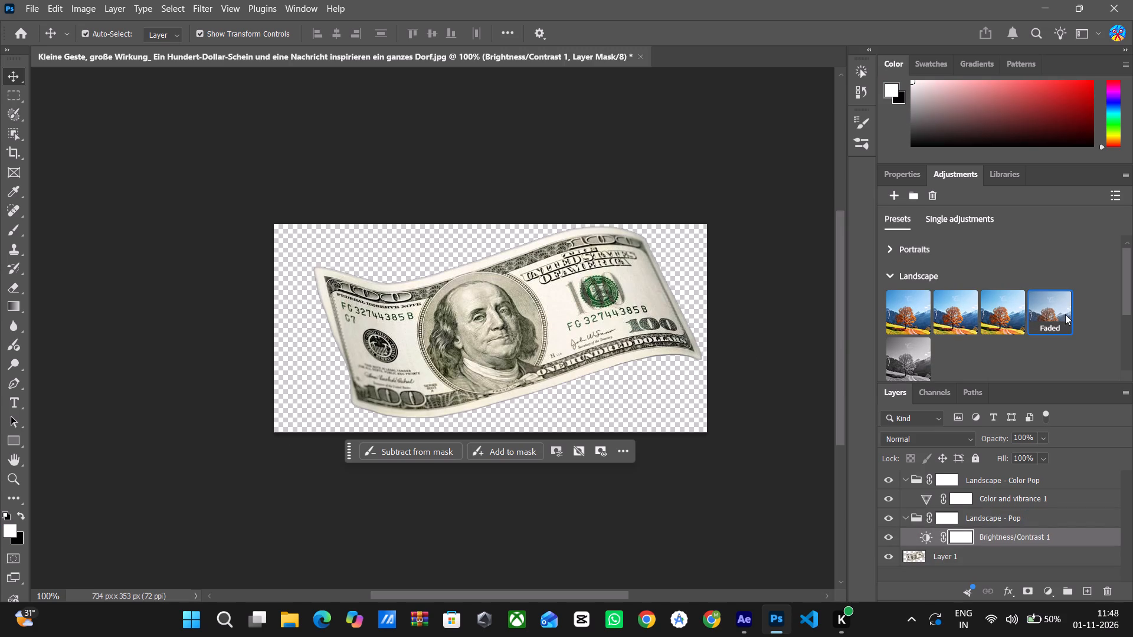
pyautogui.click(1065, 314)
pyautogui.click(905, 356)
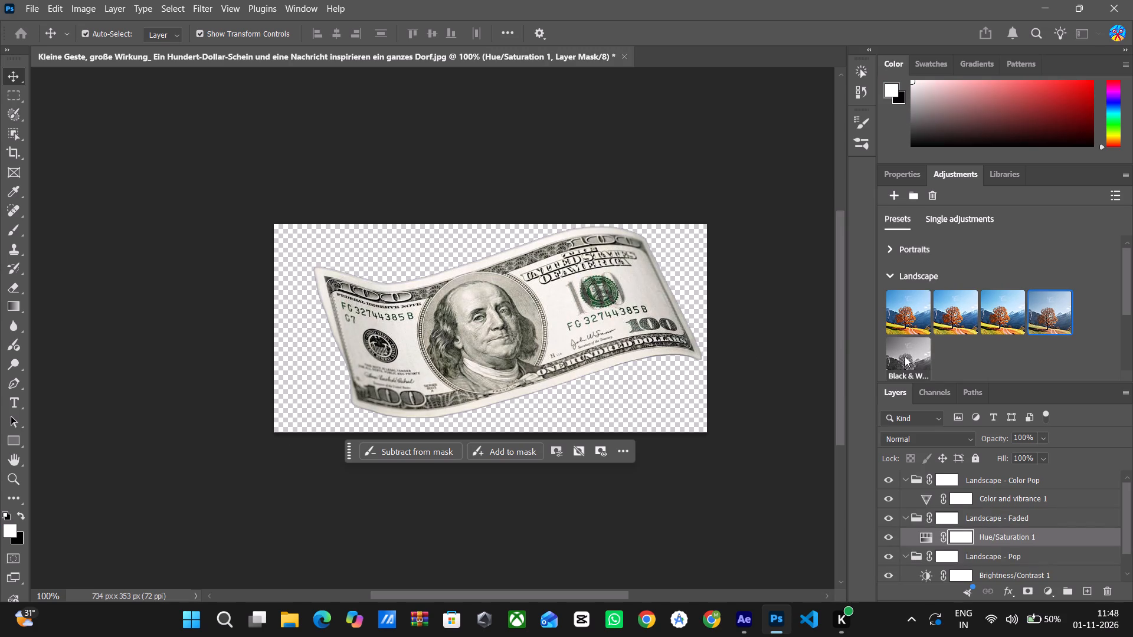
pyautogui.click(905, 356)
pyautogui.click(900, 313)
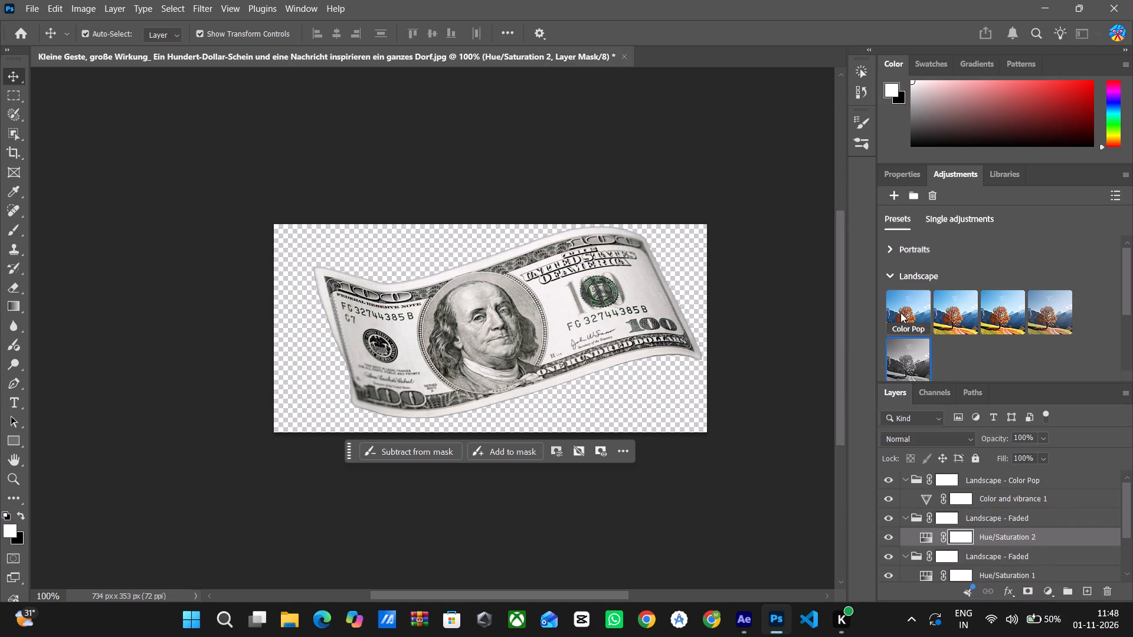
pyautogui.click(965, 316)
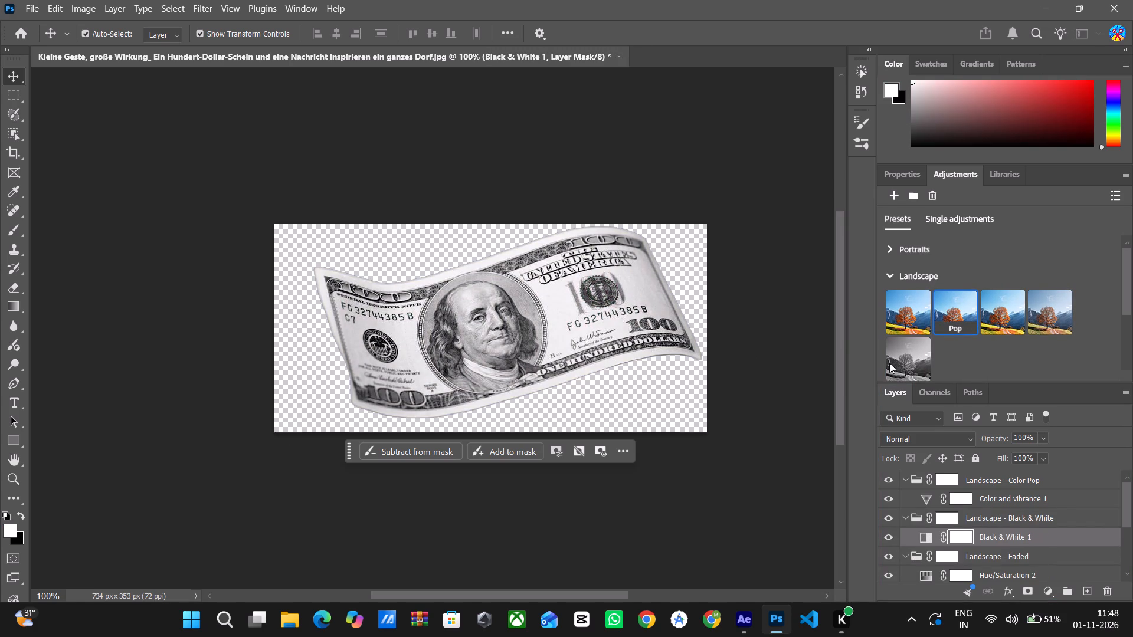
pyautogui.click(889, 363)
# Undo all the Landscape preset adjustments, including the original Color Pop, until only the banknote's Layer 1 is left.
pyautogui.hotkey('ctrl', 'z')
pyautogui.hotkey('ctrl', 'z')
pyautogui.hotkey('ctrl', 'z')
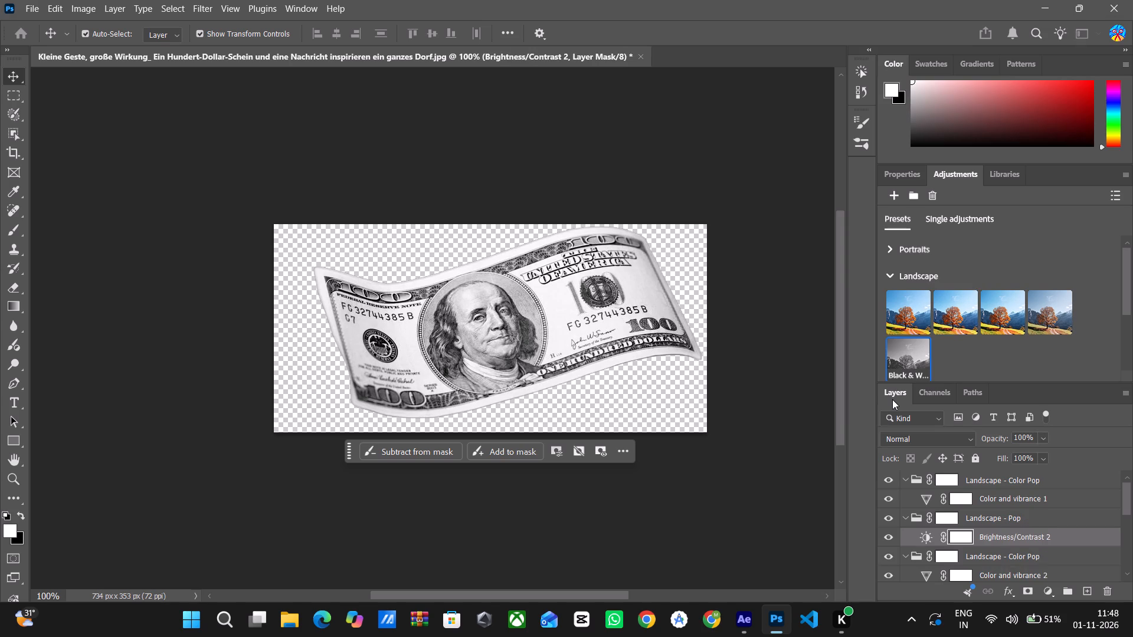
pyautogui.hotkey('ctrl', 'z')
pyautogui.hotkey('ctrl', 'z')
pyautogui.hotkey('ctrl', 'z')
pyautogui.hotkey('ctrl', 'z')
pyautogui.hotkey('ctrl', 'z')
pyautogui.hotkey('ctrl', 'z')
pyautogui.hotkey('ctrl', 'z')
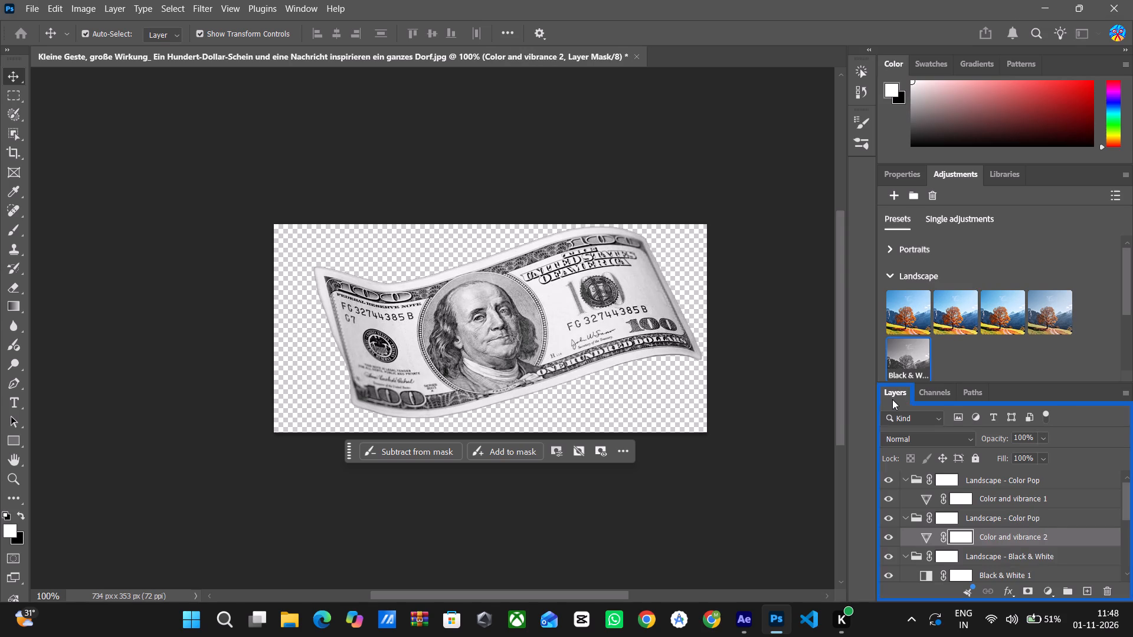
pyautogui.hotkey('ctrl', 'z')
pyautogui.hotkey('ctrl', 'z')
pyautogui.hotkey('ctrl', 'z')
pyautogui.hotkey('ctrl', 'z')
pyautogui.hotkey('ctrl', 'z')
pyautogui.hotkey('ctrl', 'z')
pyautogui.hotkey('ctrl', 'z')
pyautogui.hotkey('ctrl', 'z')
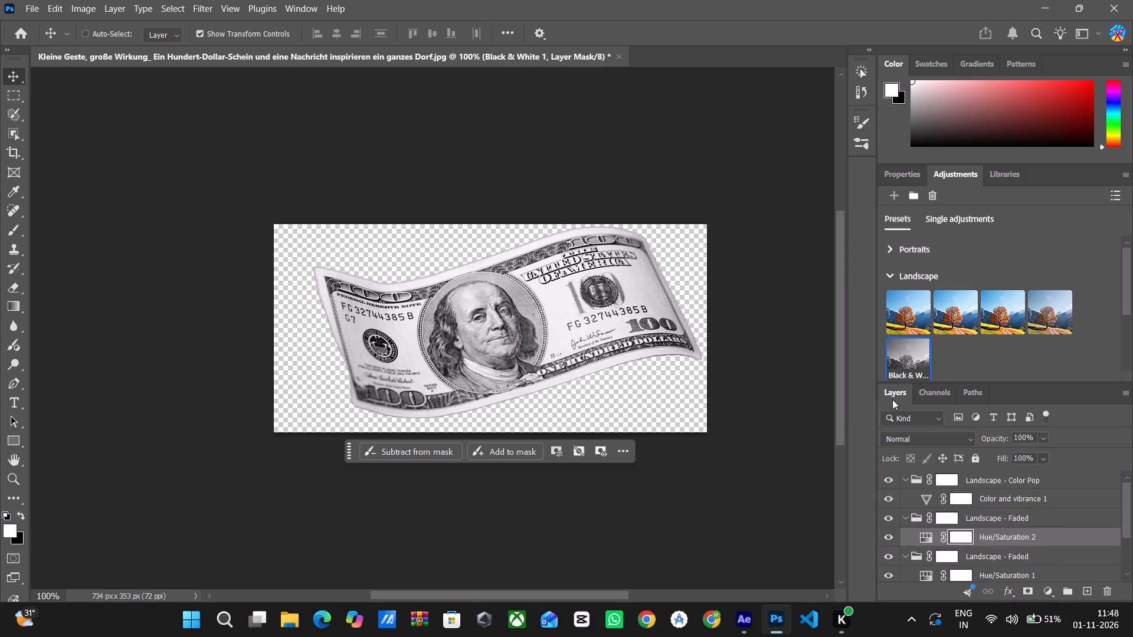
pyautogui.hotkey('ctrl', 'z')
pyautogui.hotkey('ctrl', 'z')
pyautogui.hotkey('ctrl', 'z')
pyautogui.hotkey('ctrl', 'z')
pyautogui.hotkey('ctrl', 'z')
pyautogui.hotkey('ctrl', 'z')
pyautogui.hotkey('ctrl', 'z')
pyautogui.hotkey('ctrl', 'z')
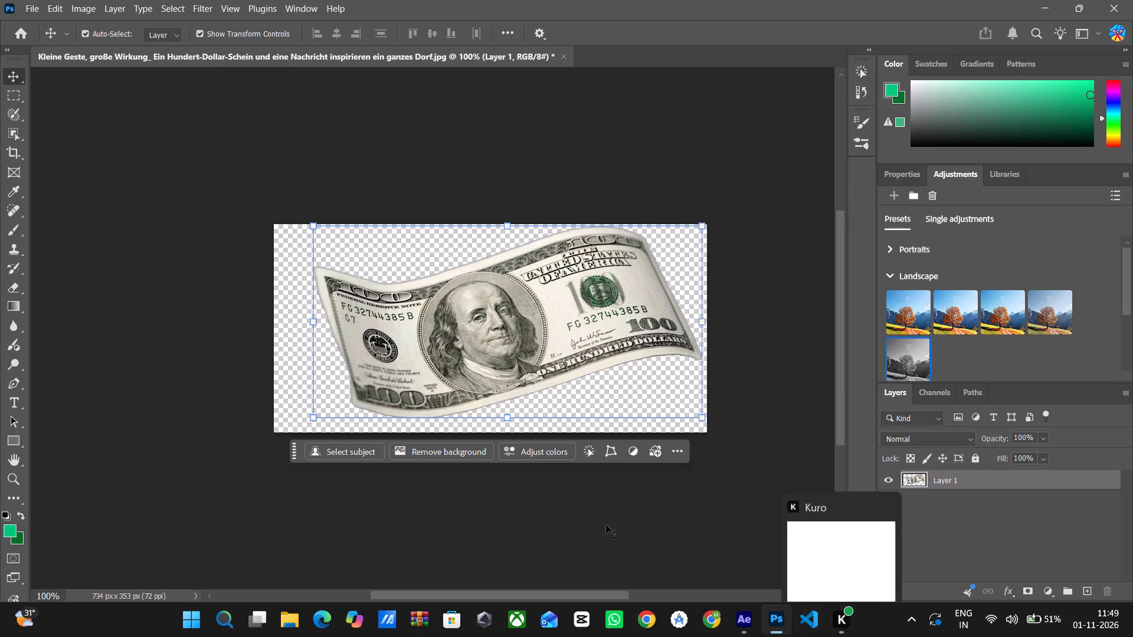
# Switch to After Effects and preview the telugu composition to examine the banknotes around the title.
pyautogui.click(731, 622)
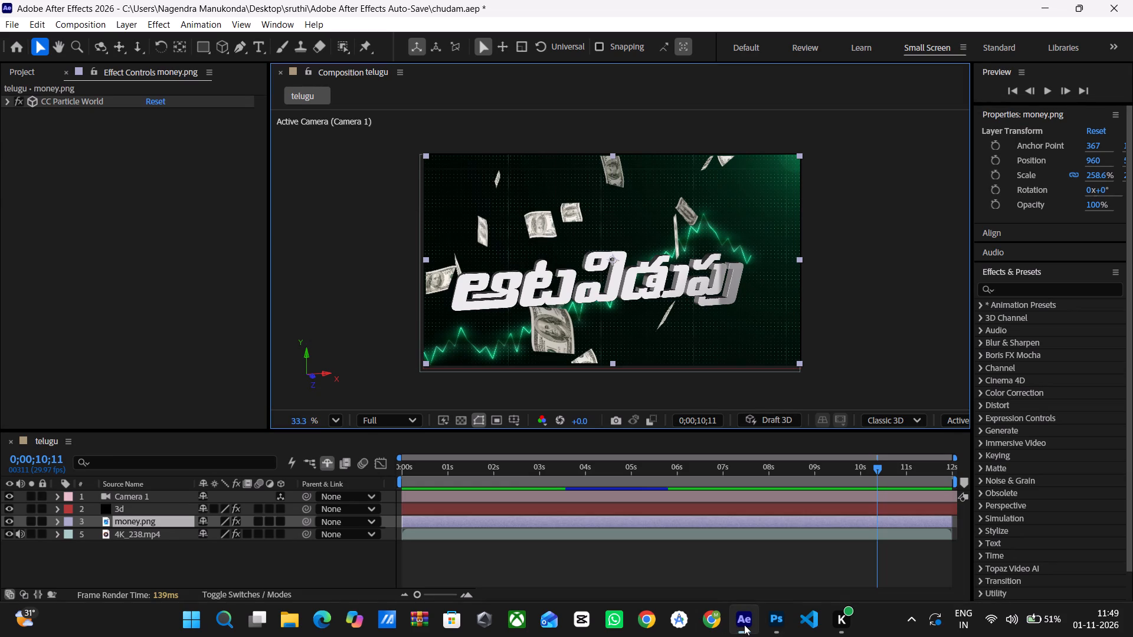
pyautogui.click(766, 622)
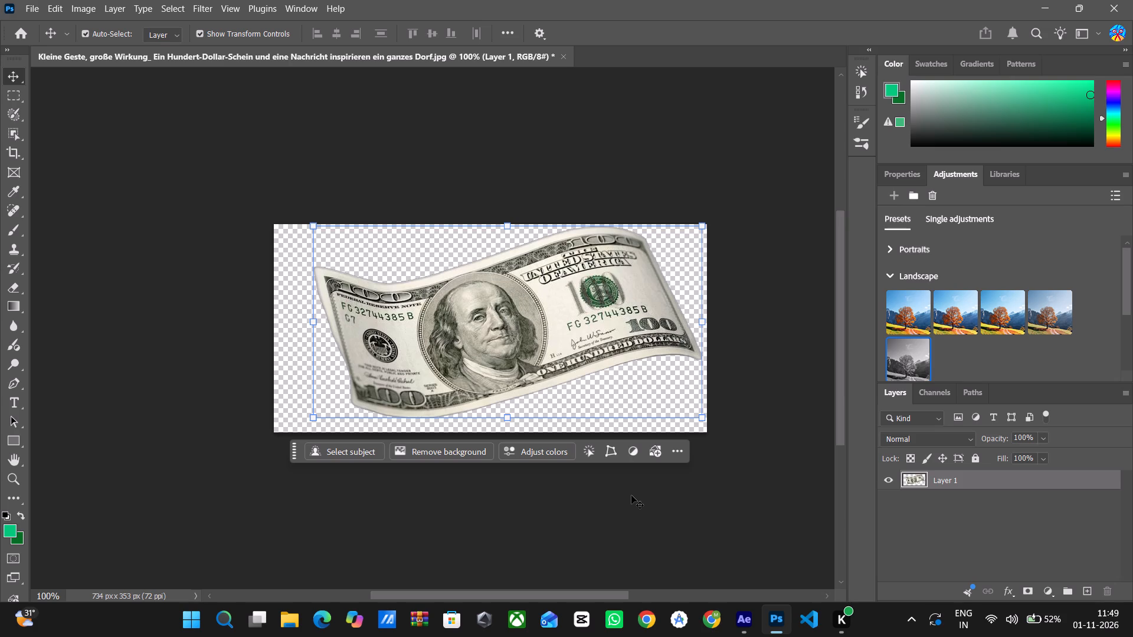
pyautogui.click(738, 634)
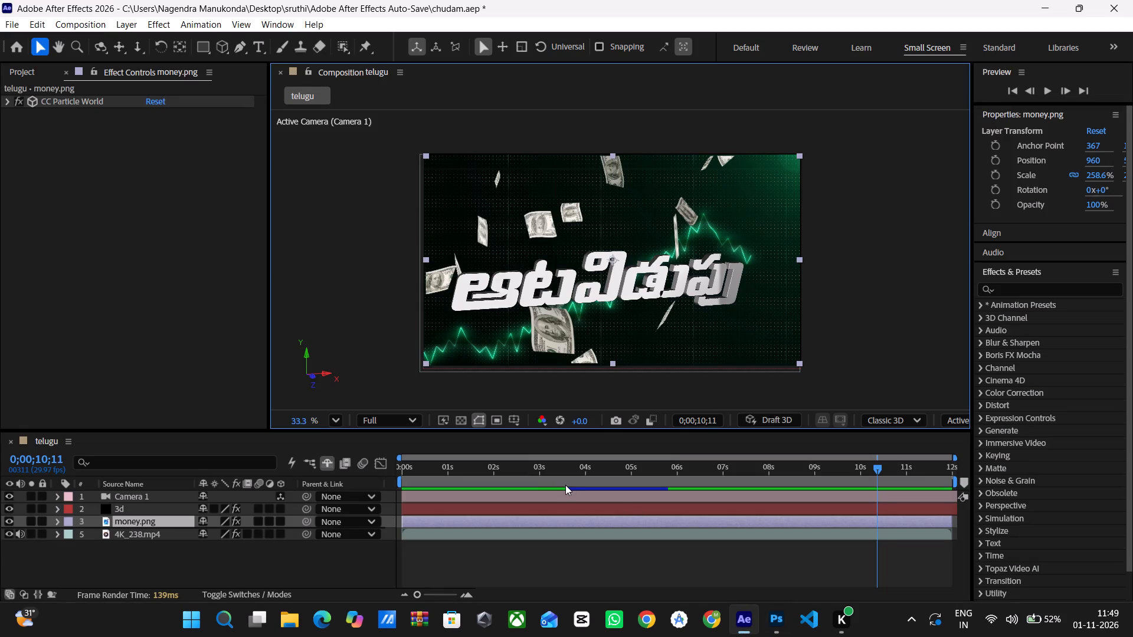
pyautogui.press('space')
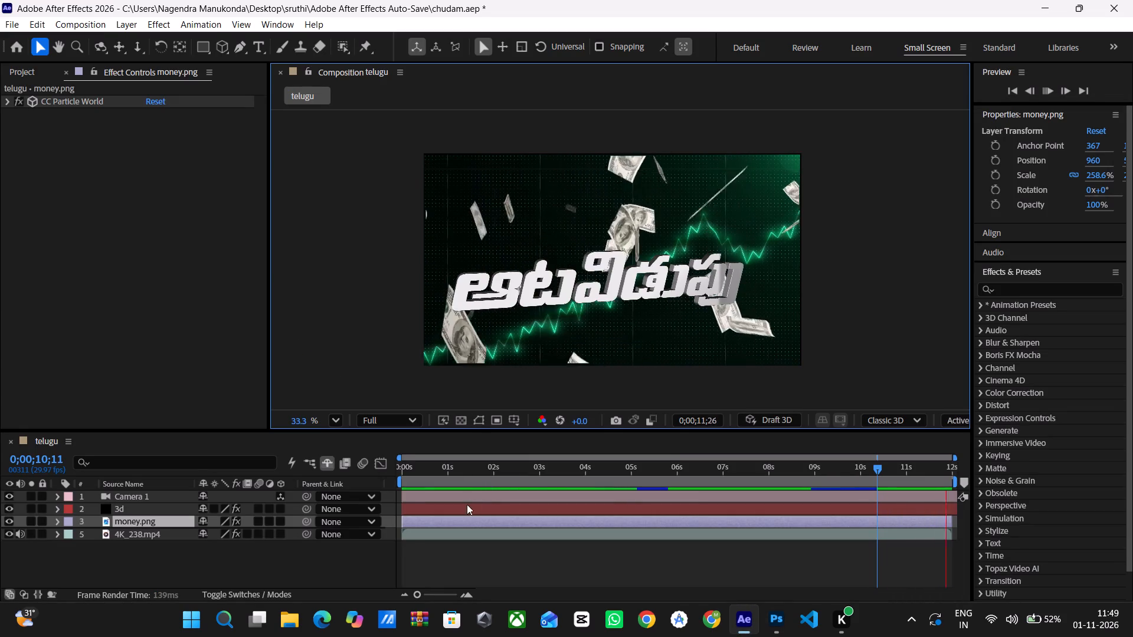
pyautogui.click(438, 505)
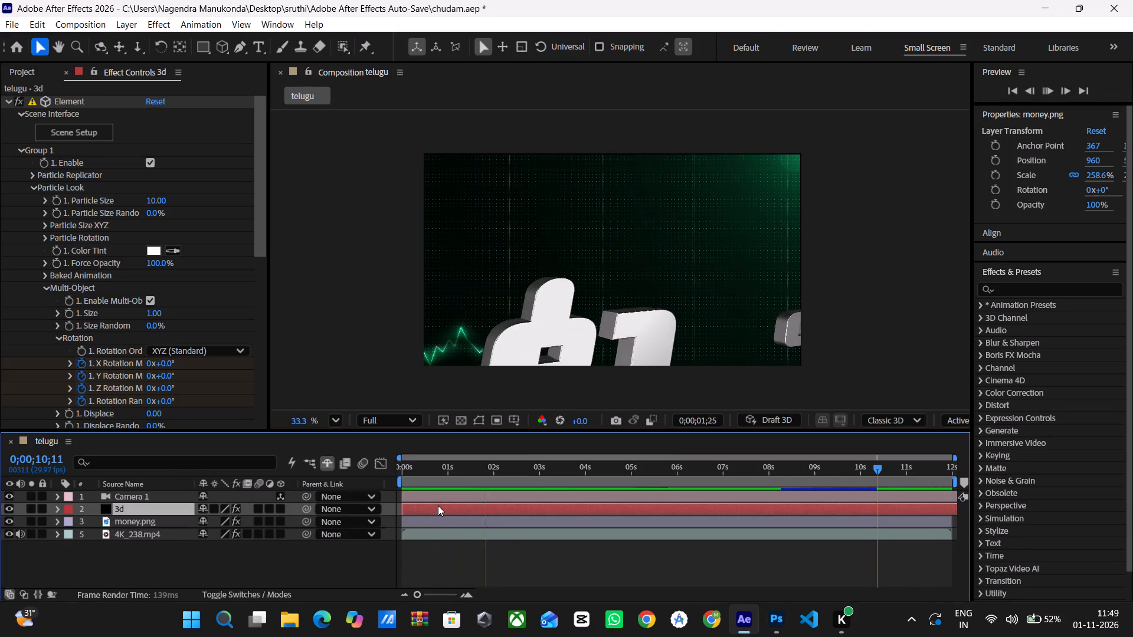
pyautogui.click(419, 494)
# Step through the telugu composition from 0;00;00;04 to 0;00;08;19 to examine the banknotes and title at successive frames.
pyautogui.click(408, 482)
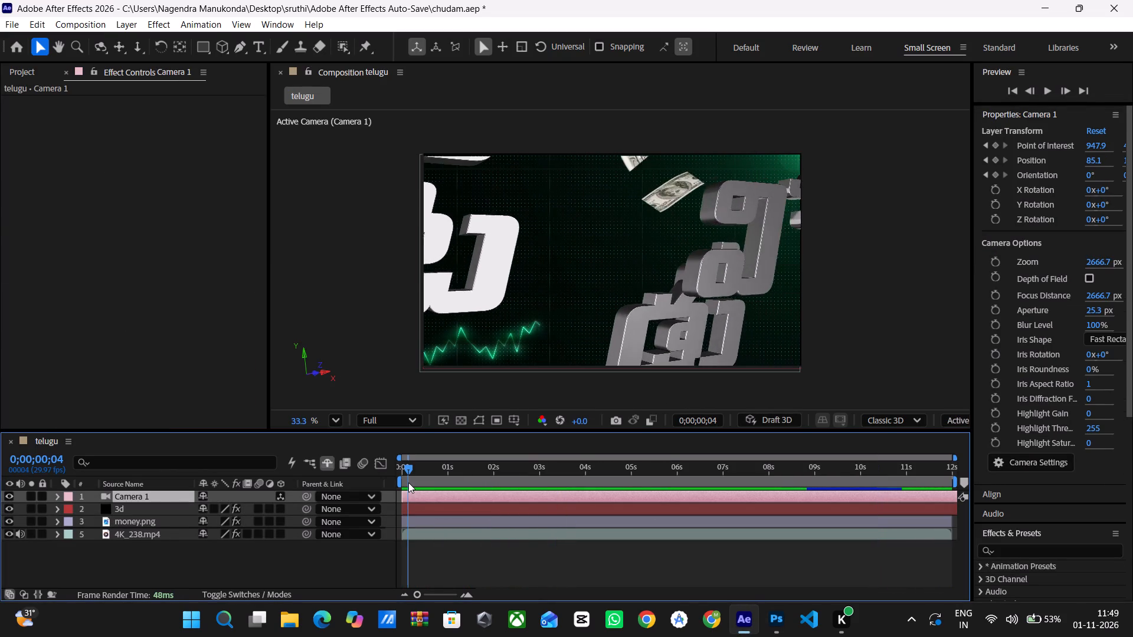
pyautogui.click(425, 478)
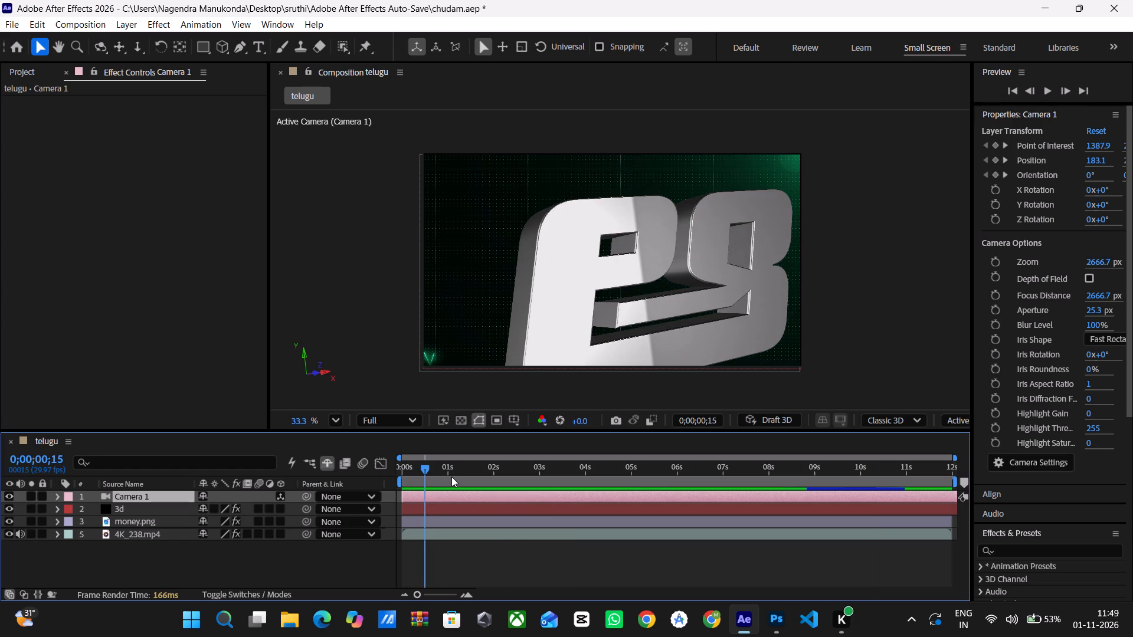
pyautogui.click(451, 477)
pyautogui.click(451, 477)
pyautogui.click(473, 474)
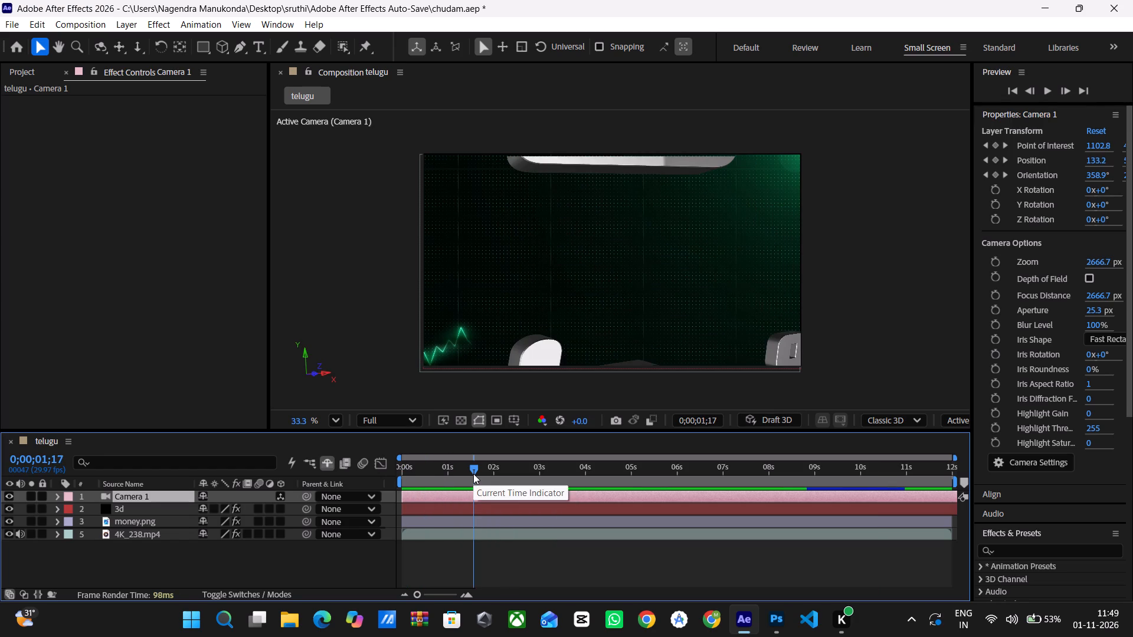
pyautogui.click(473, 474)
pyautogui.click(526, 471)
pyautogui.click(556, 475)
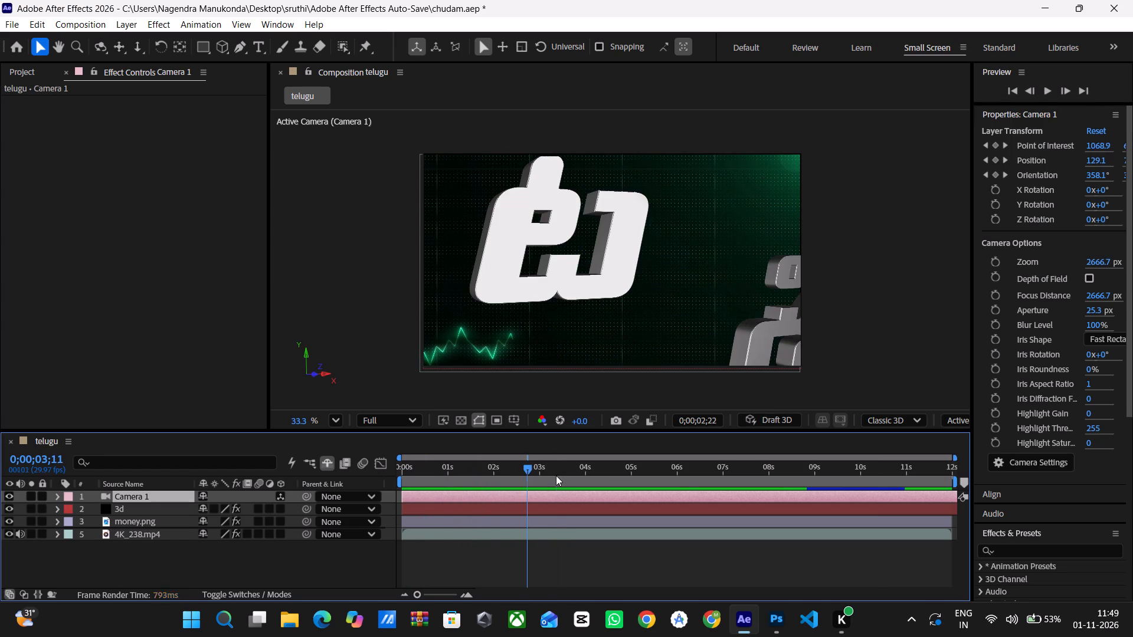
pyautogui.click(584, 475)
pyautogui.click(584, 475)
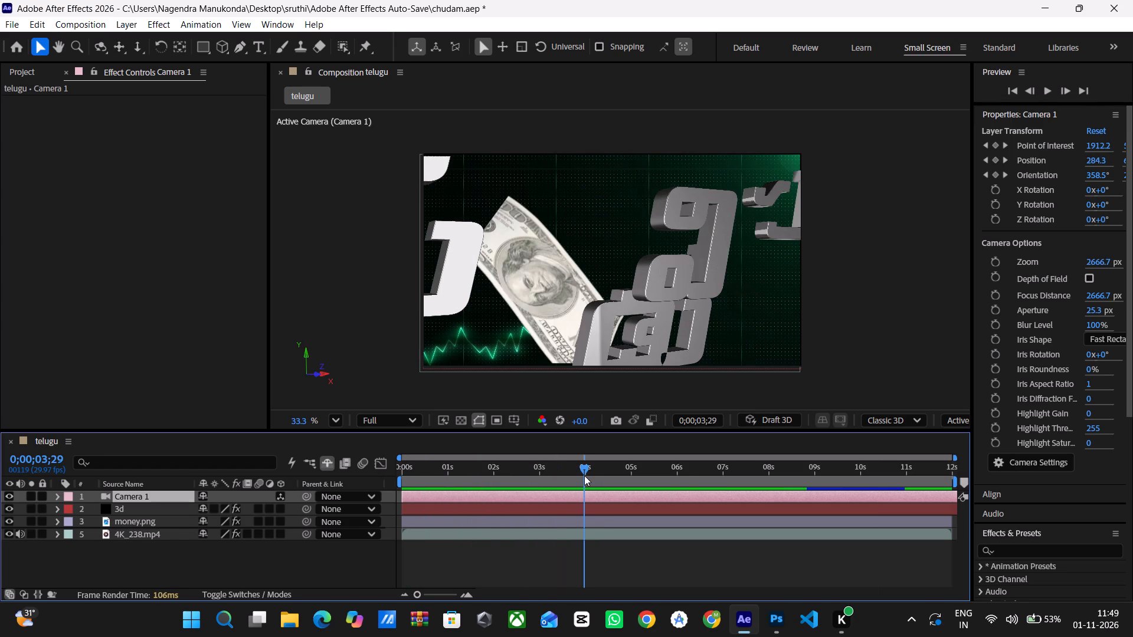
pyautogui.click(651, 465)
pyautogui.click(717, 469)
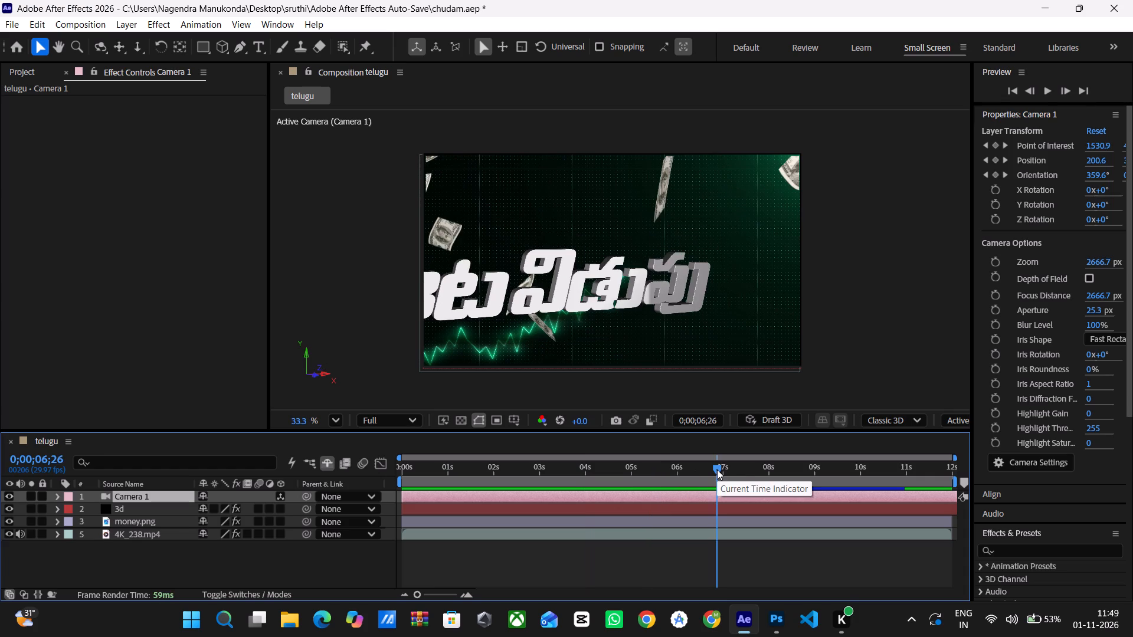
pyautogui.click(762, 471)
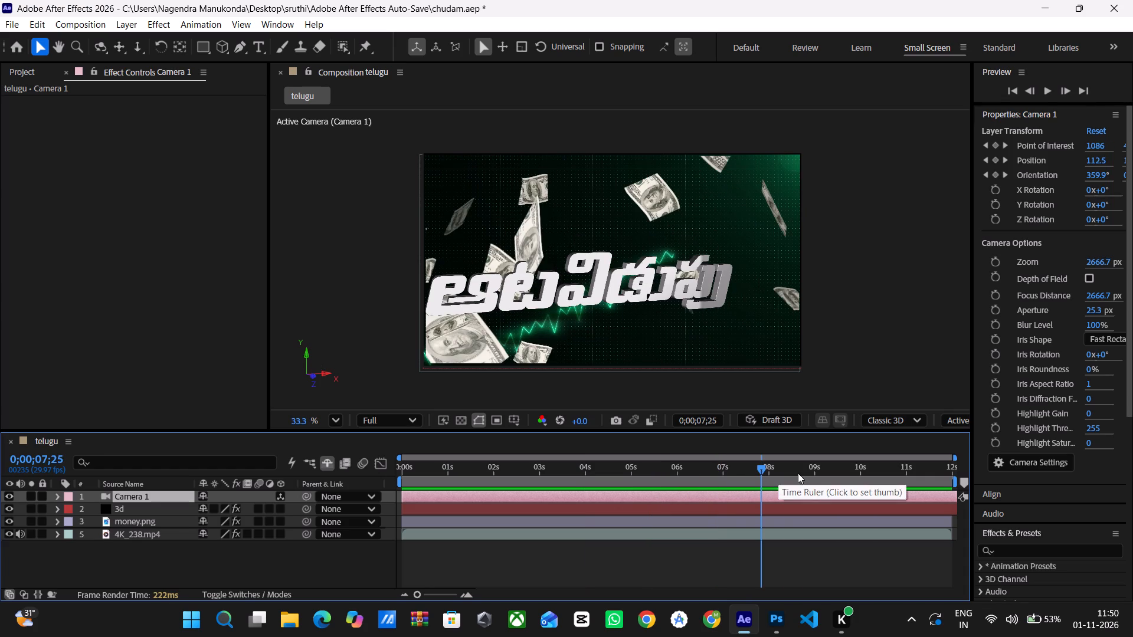
pyautogui.click(798, 473)
# Replay the telugu composition to examine the opening seconds of the title animation.
pyautogui.press('space')
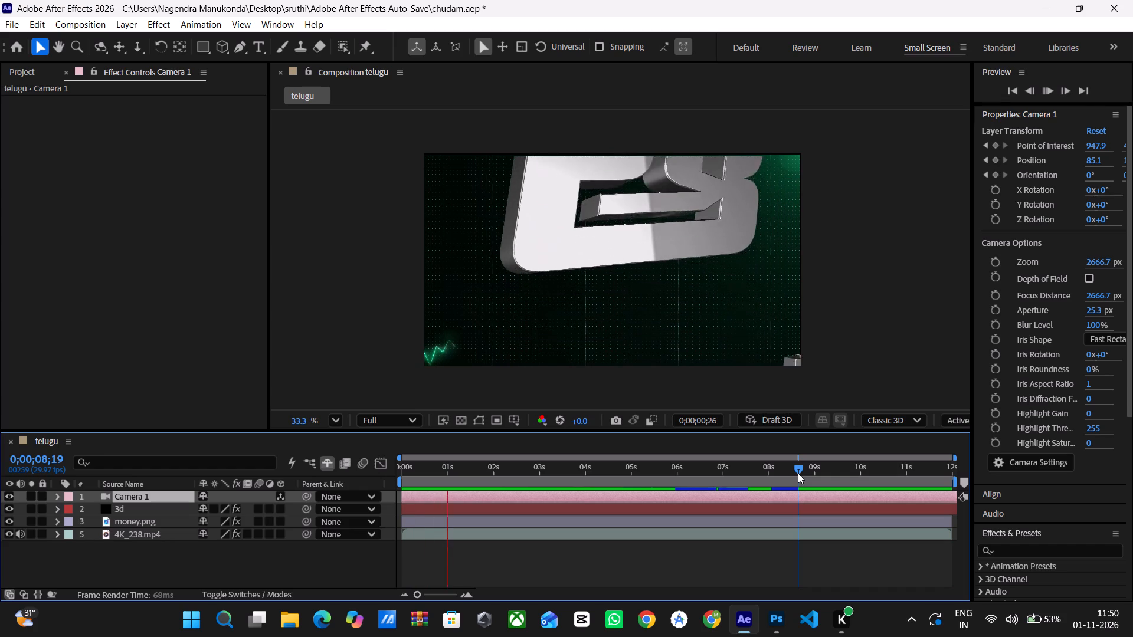
pyautogui.press('space')
pyautogui.press('space')
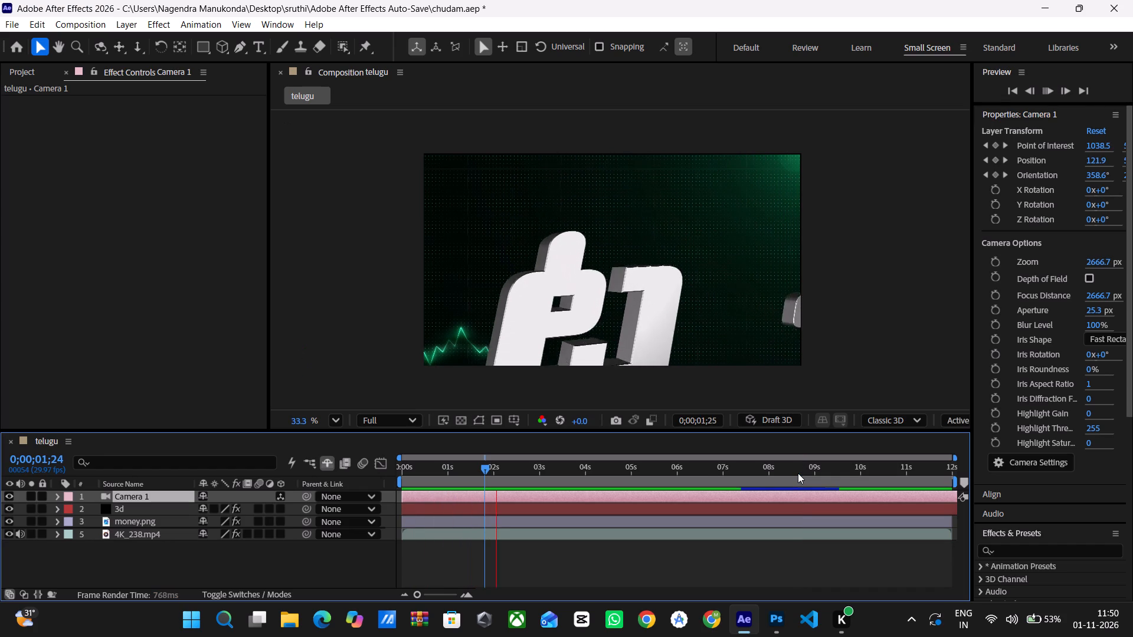
pyautogui.press('space')
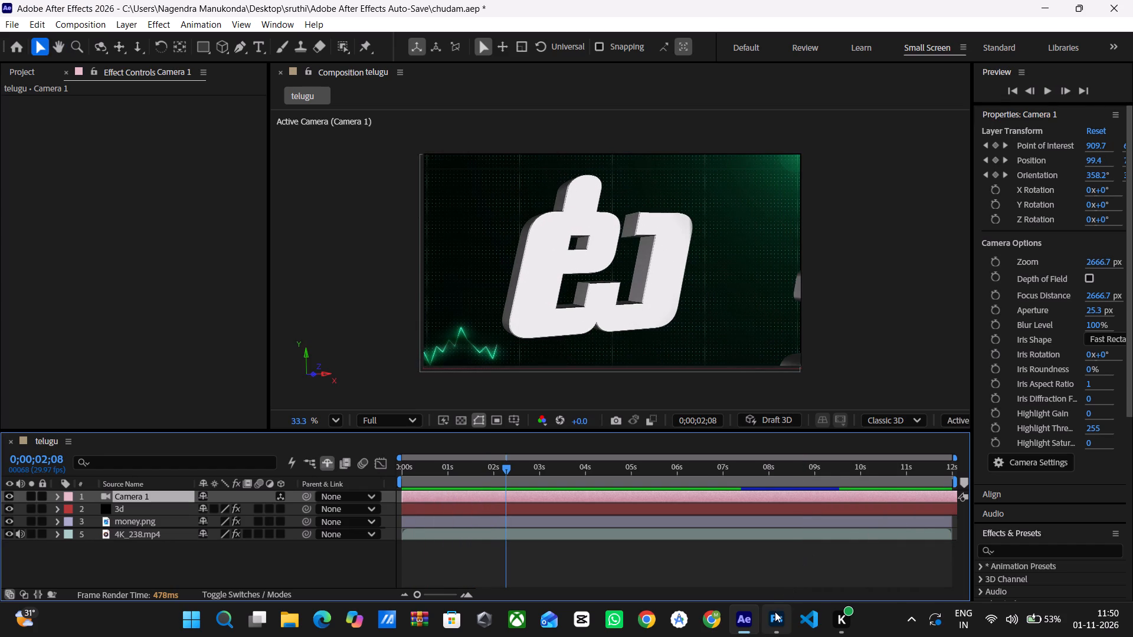
# Switch to Photoshop and create a new document from the recent custom 1500 x 1000 px, 300 ppi preset.
pyautogui.click(775, 612)
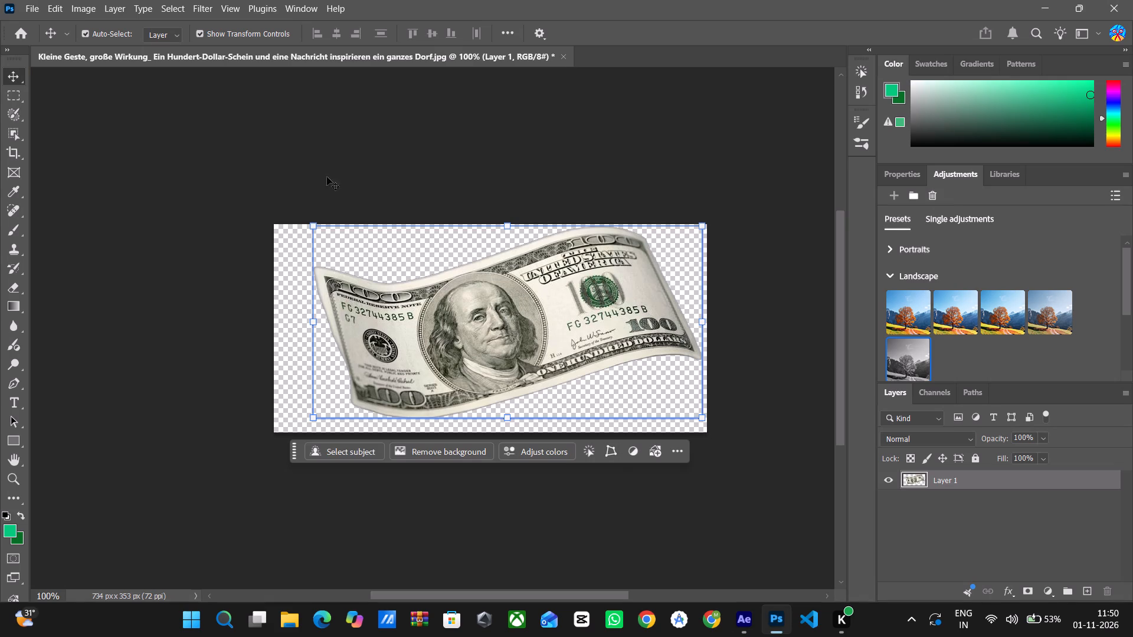
pyautogui.click(24, 11)
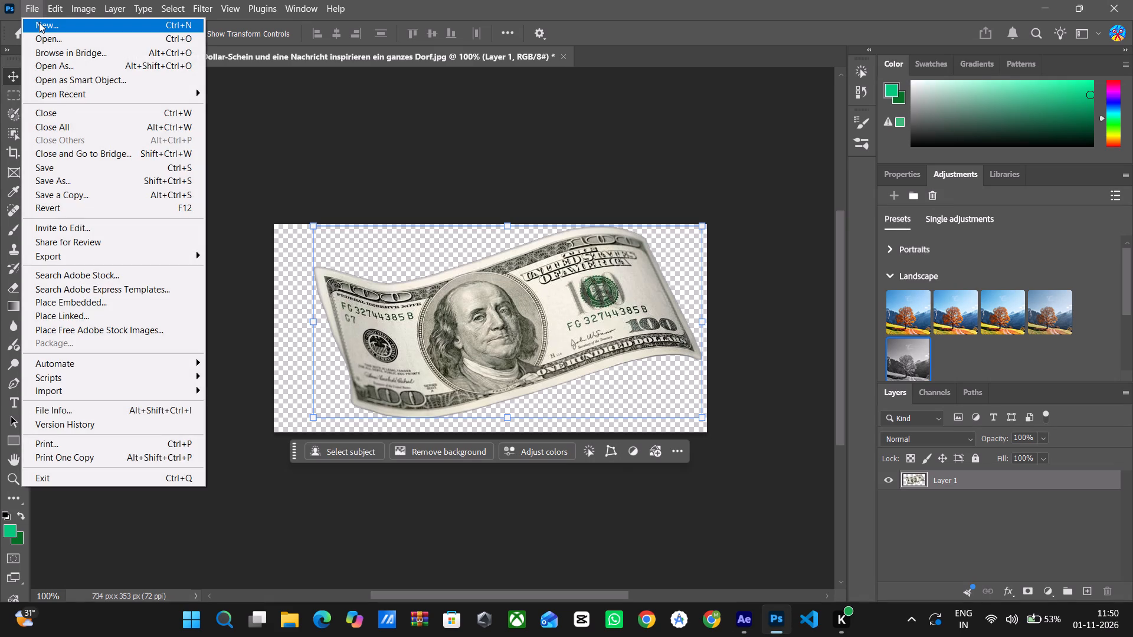
pyautogui.click(39, 22)
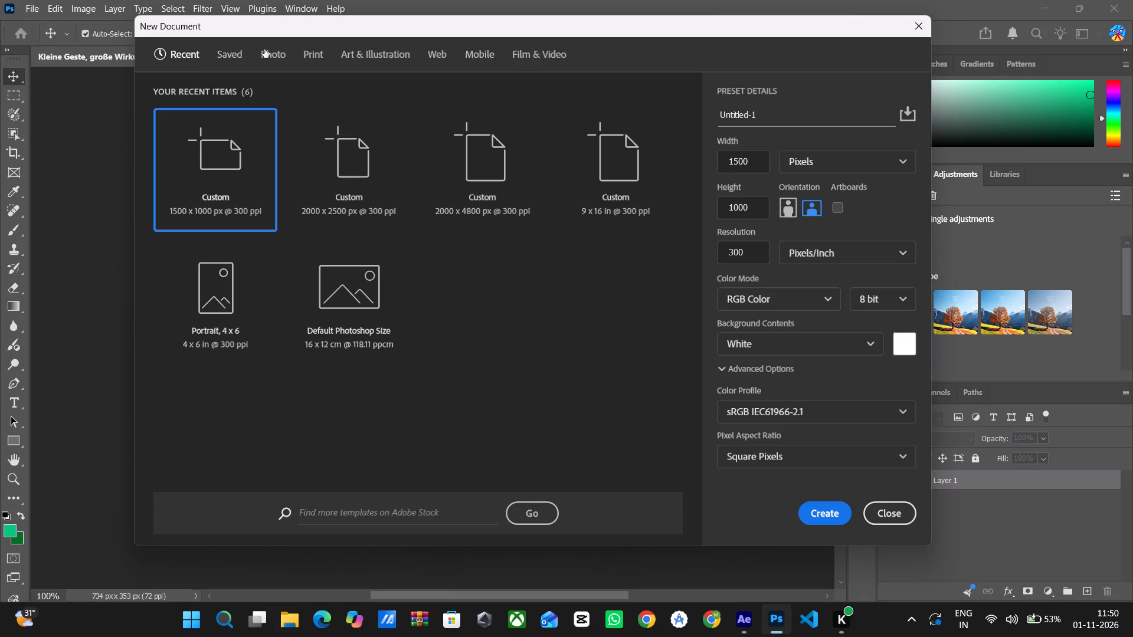
pyautogui.click(220, 190)
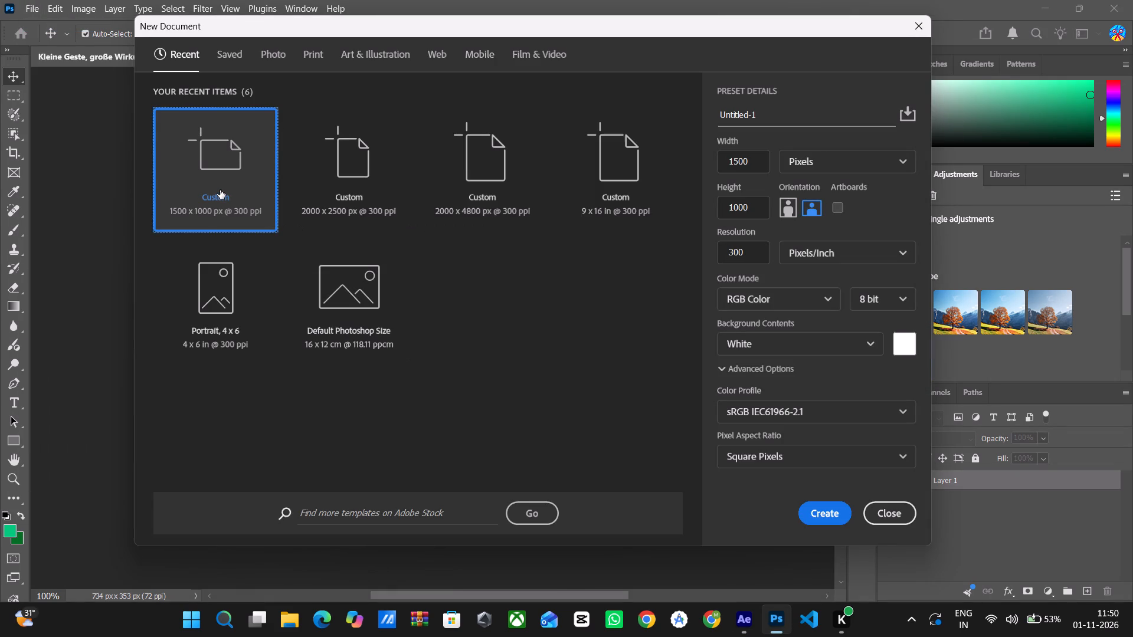
pyautogui.click(839, 508)
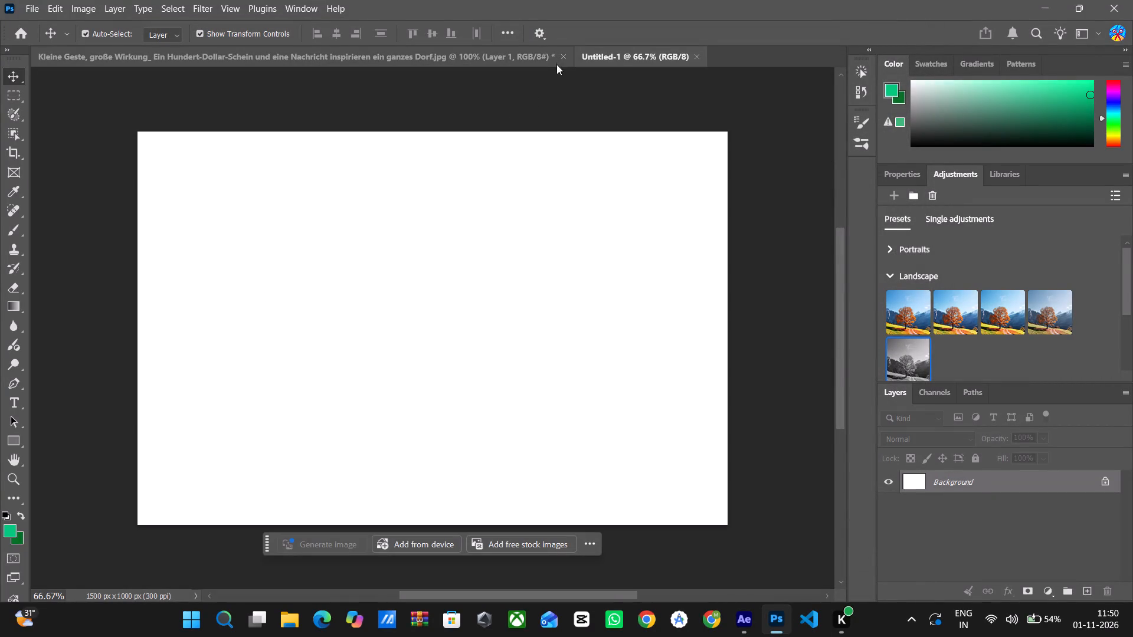
# Close the hundred-dollar banknote document without saving its changes.
pyautogui.click(563, 57)
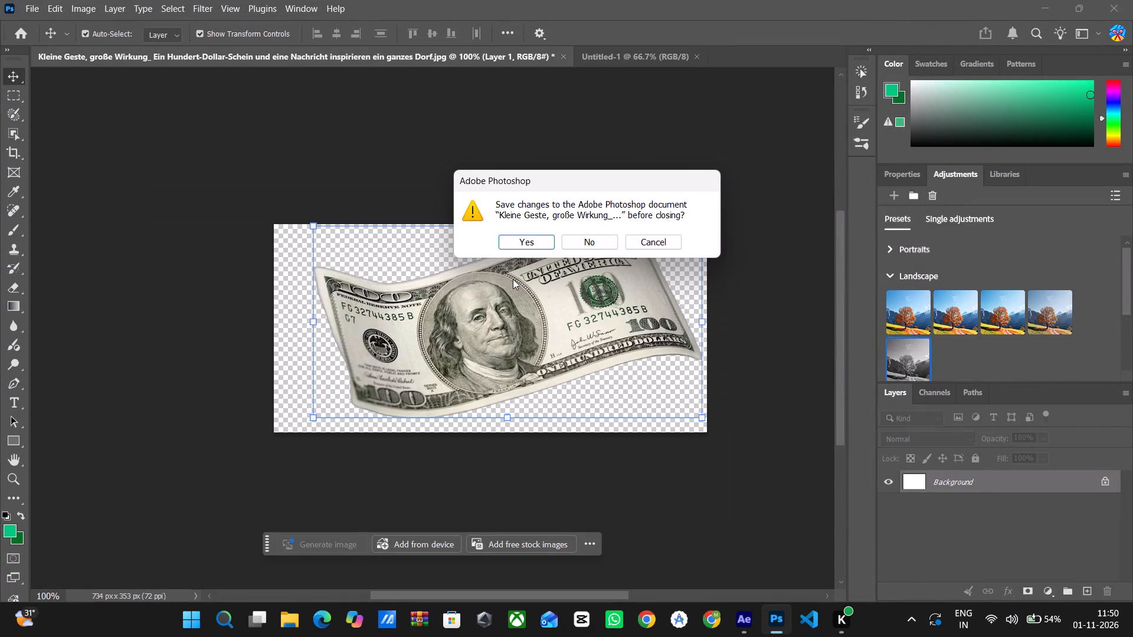
pyautogui.click(571, 242)
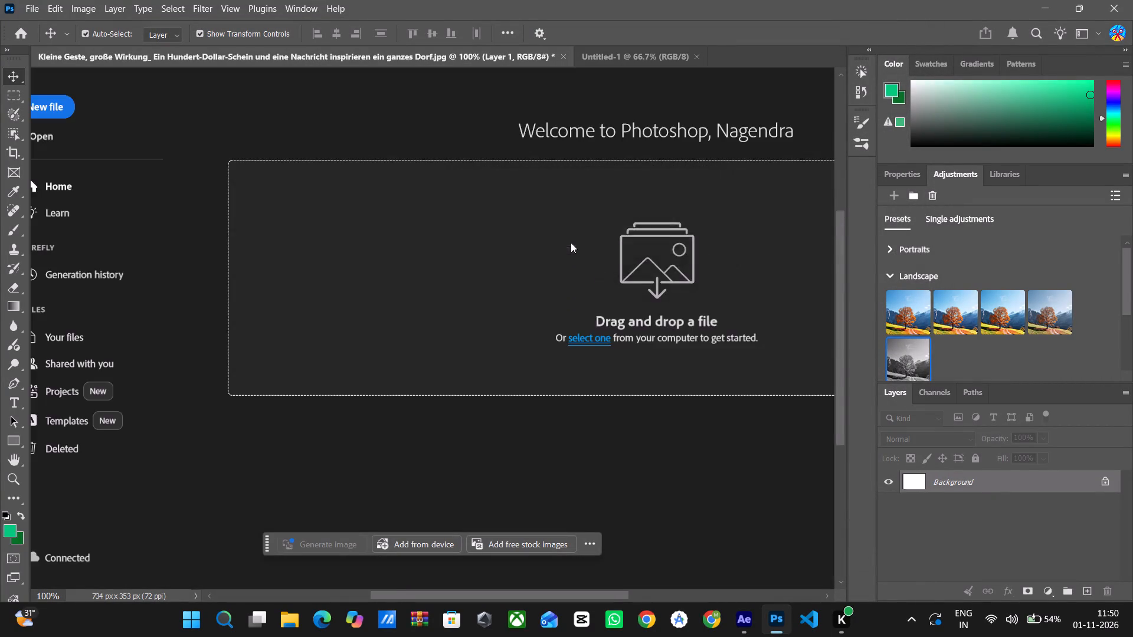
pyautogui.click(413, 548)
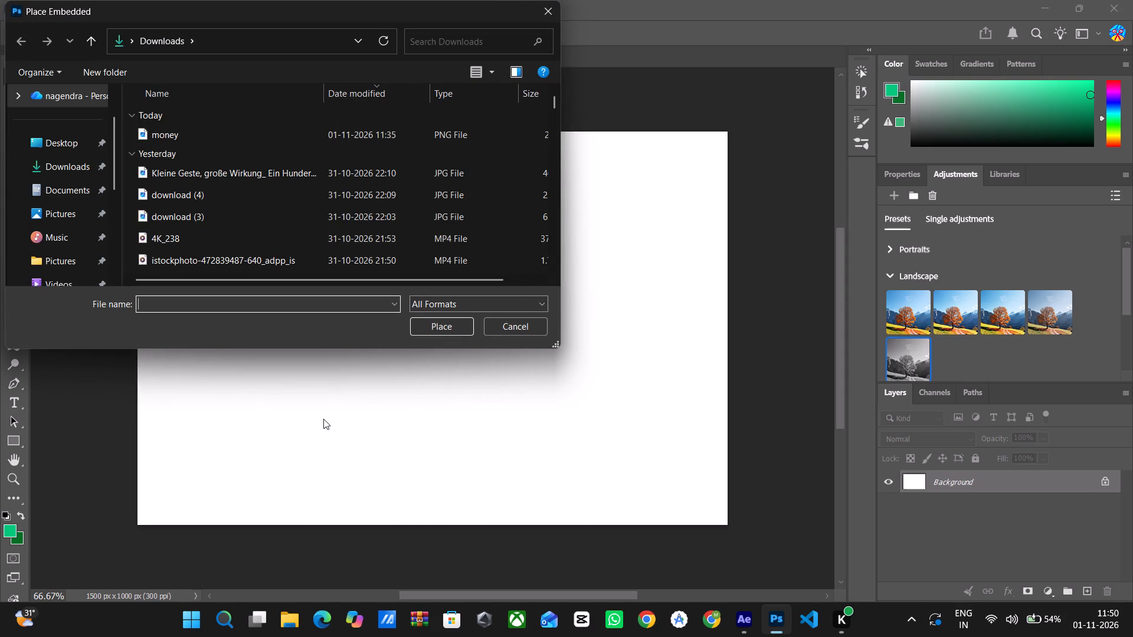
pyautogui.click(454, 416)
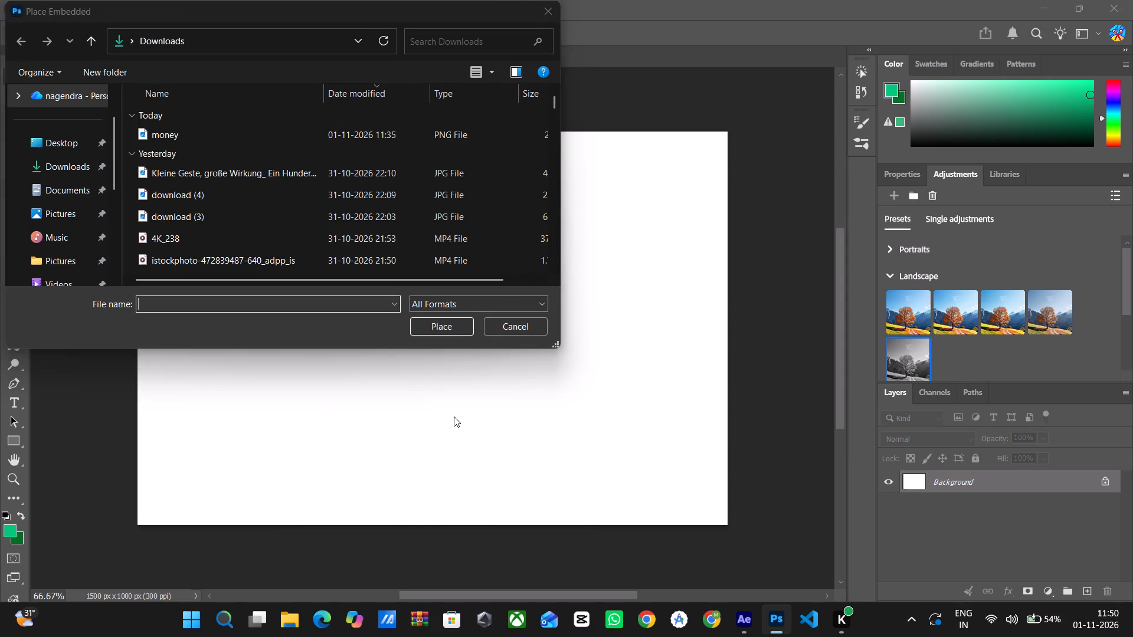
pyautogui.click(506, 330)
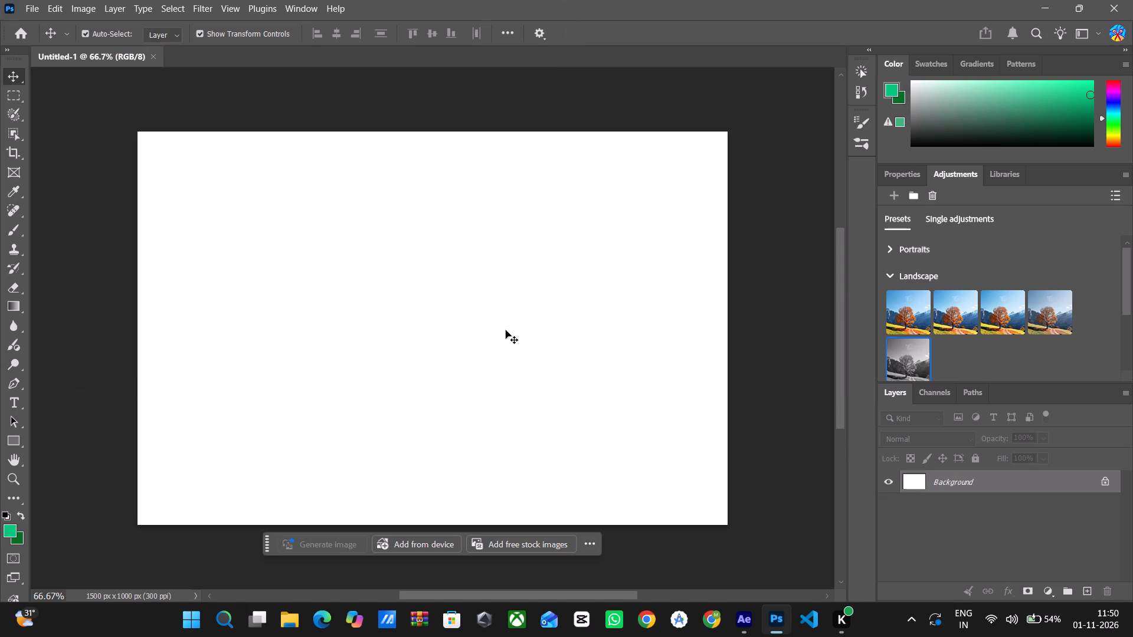
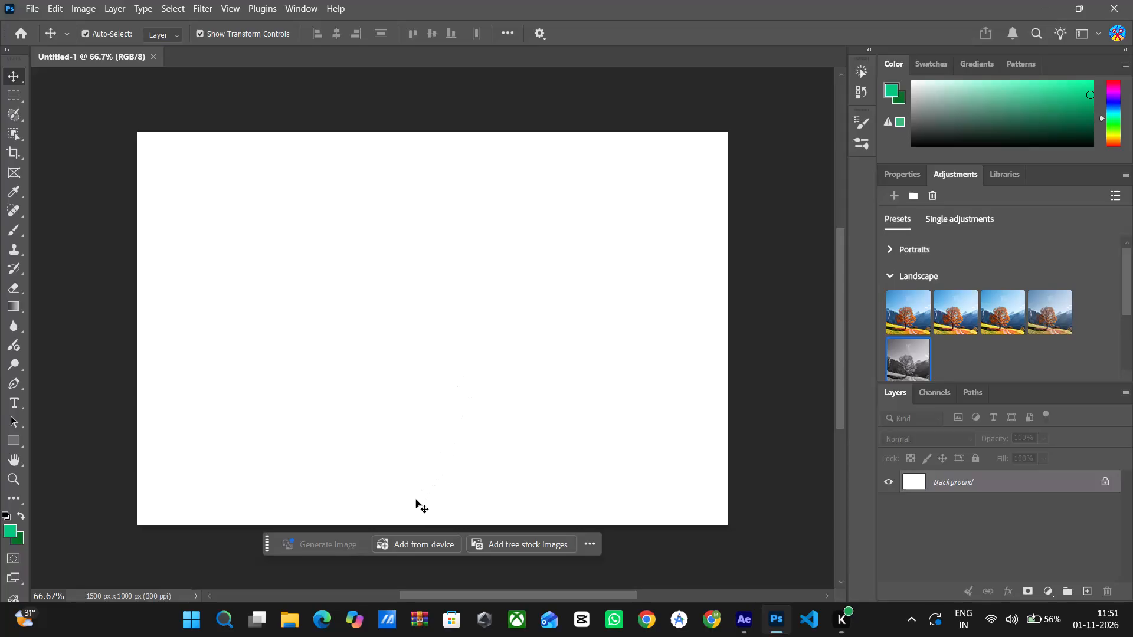
# Place the chain image download (4) from the Downloads folder into the blank document at its default size and position.
pyautogui.click(407, 547)
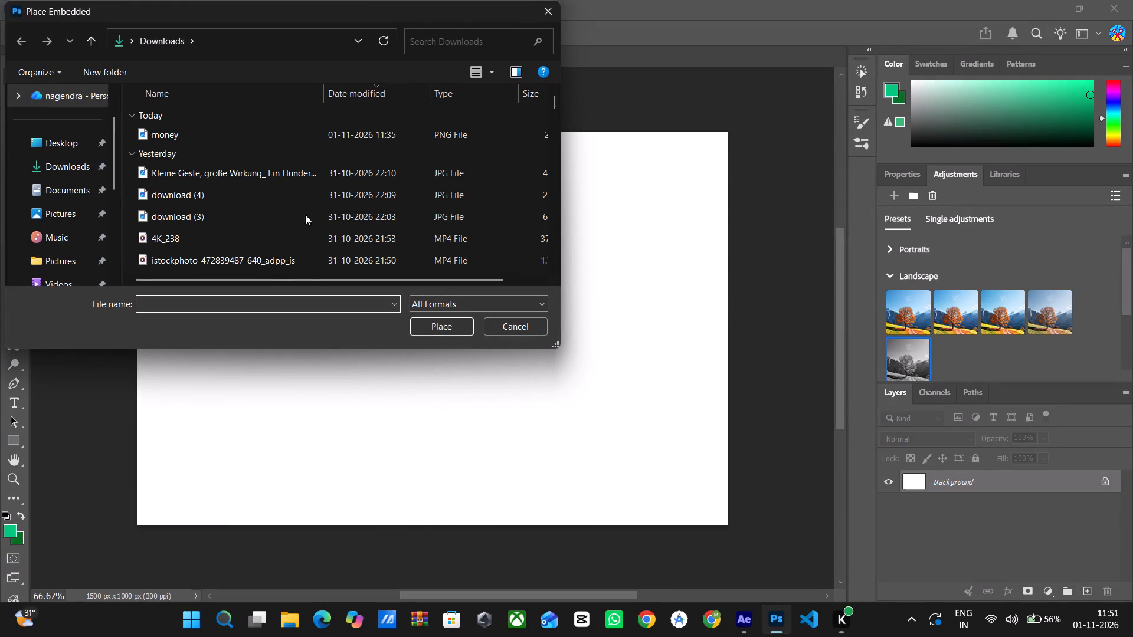
pyautogui.scroll(-1, 306, 206)
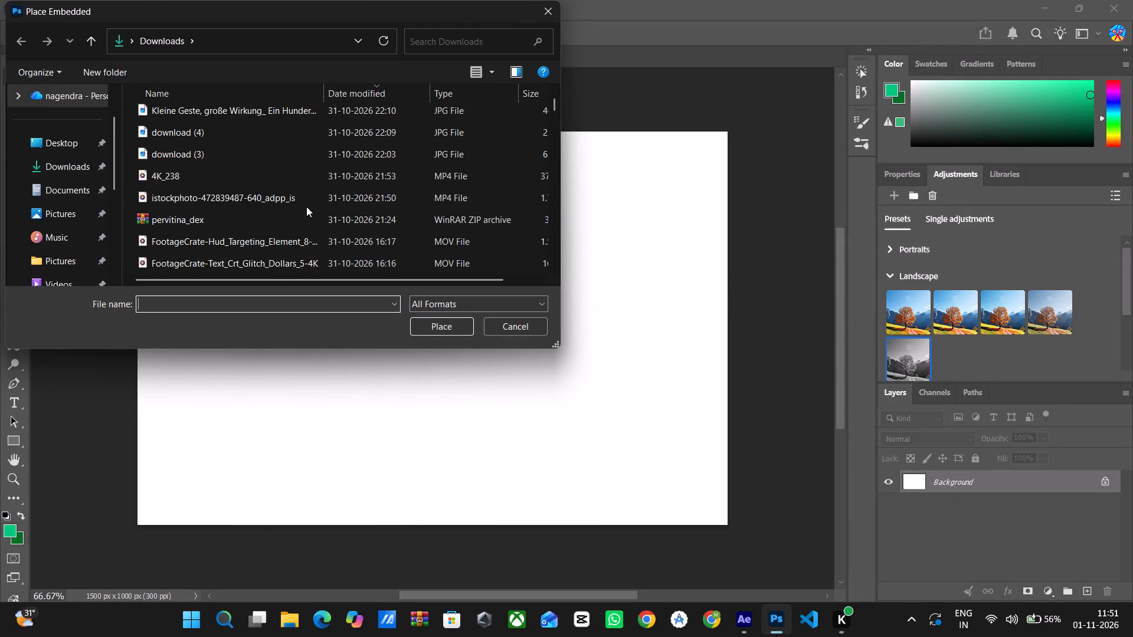
pyautogui.click(273, 123)
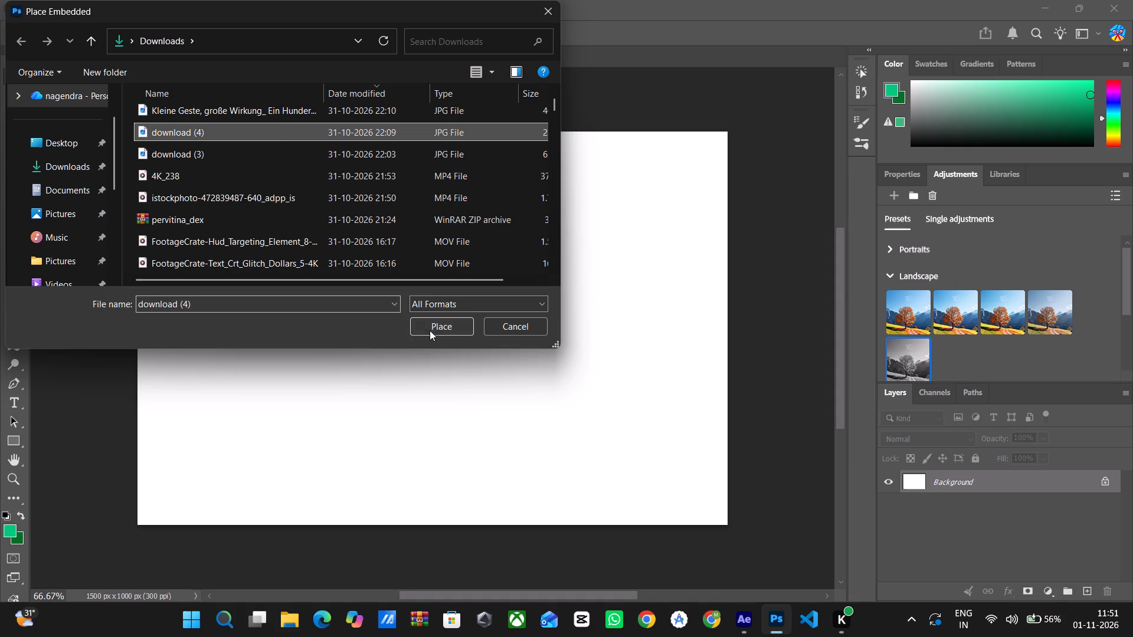
pyautogui.click(432, 330)
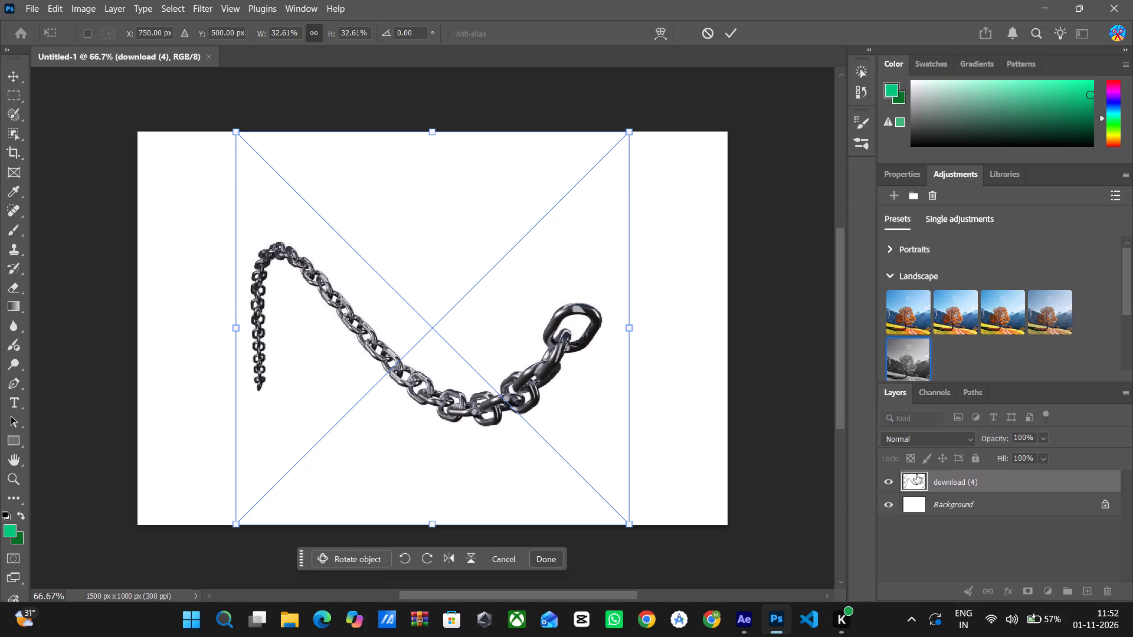
pyautogui.click(455, 429)
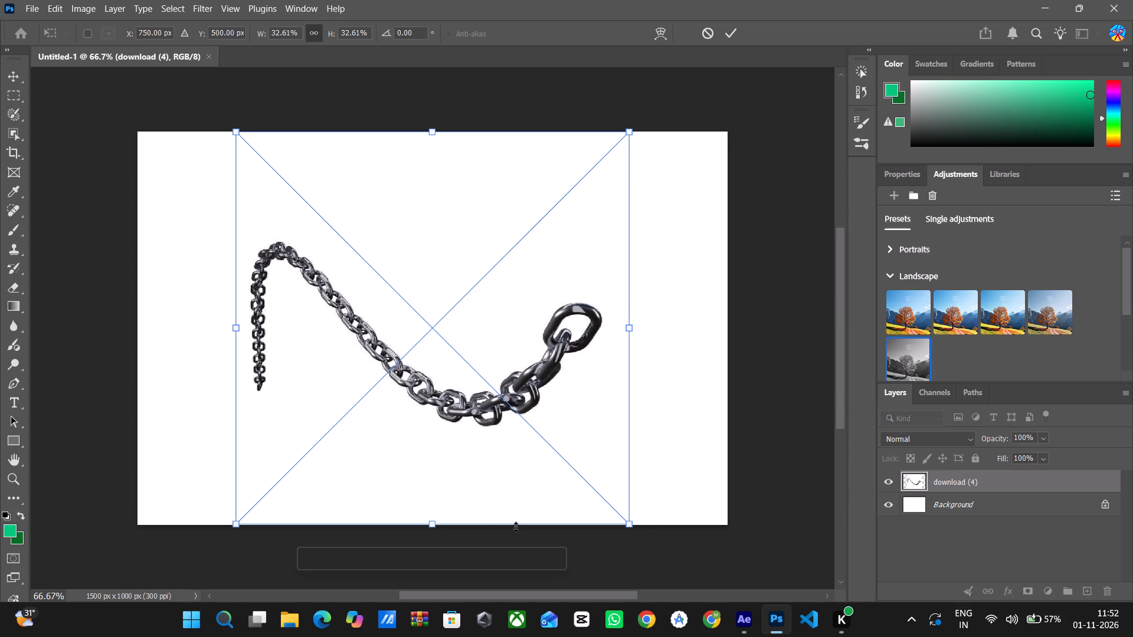
pyautogui.click(543, 562)
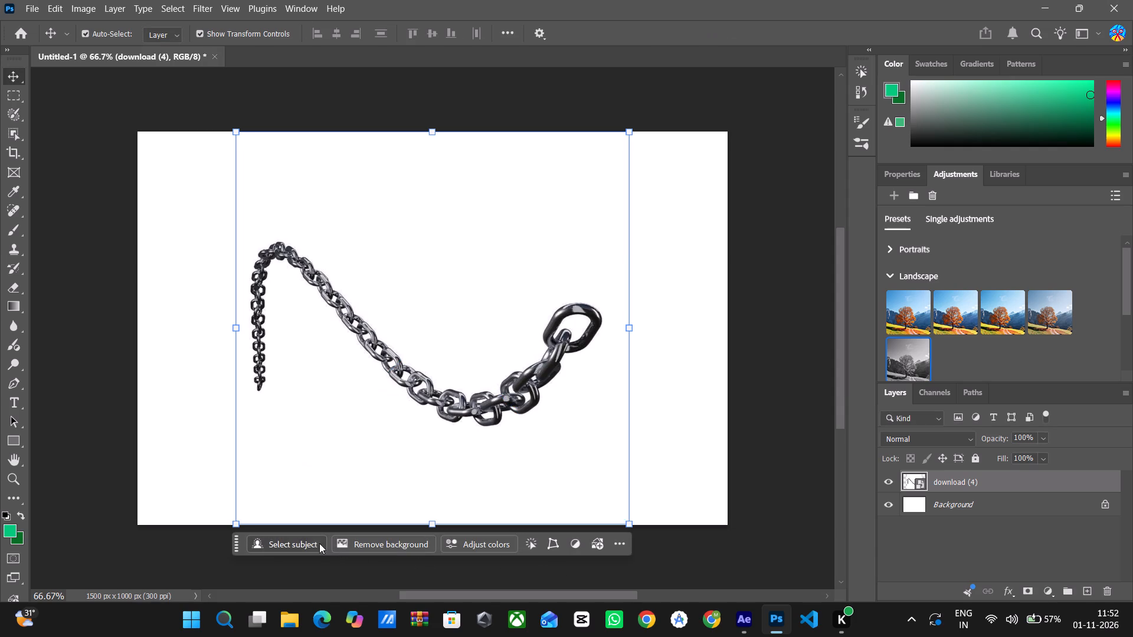
# Select the chain as the subject of the placed image and copy it onto its own layer.
pyautogui.click(313, 543)
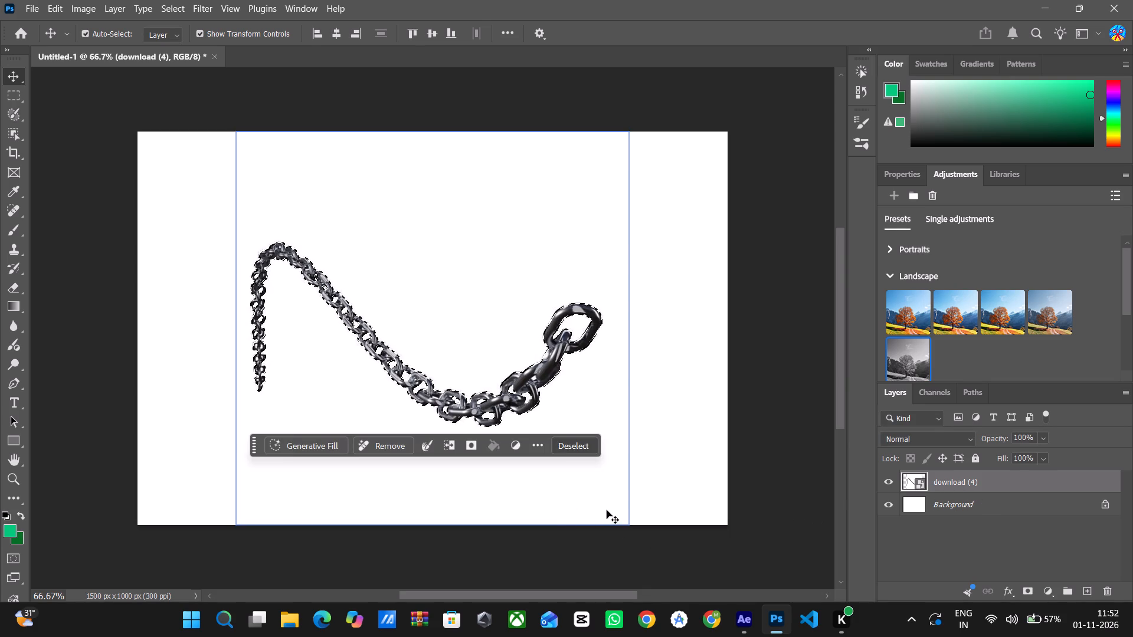
pyautogui.hotkey('ctrl', 'j')
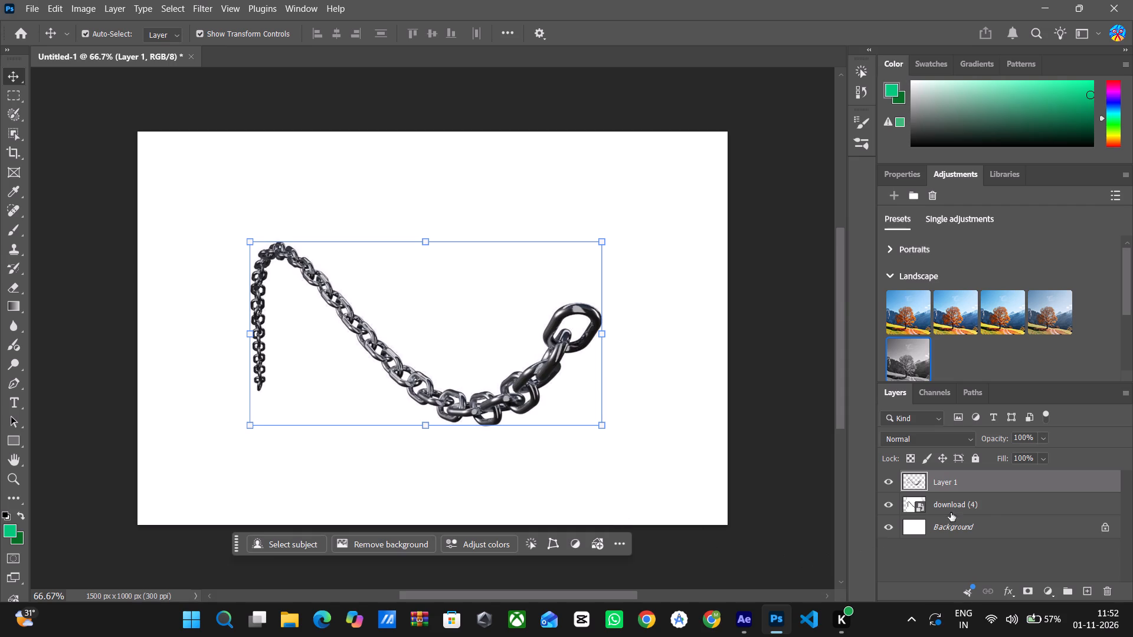
# Delete the download (4) and Background layers, keeping only the cut-out chain layer.
pyautogui.click(978, 506)
pyautogui.press('Delete')
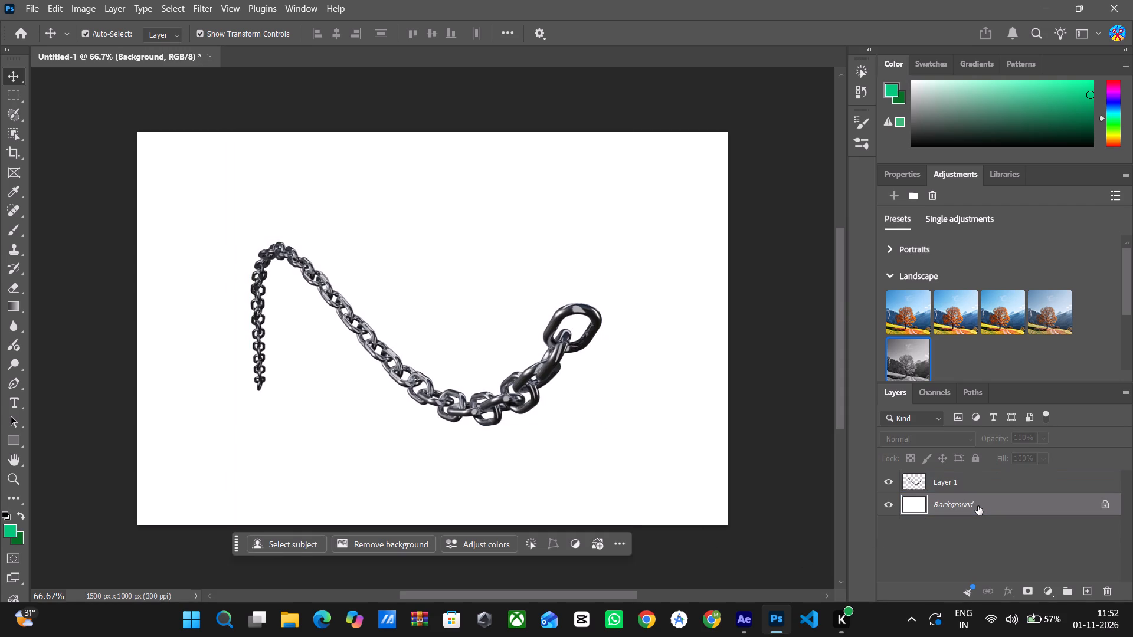
pyautogui.click(978, 506)
pyautogui.press('Delete')
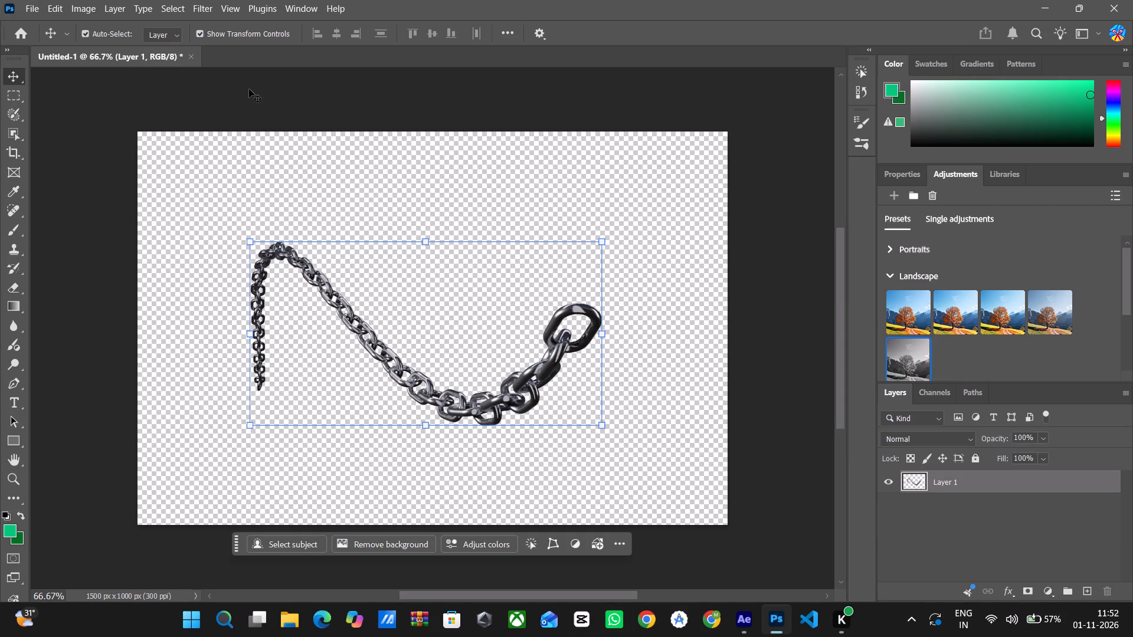
# Quick-export the cut-out chain as a PNG named chain in the Downloads folder.
pyautogui.click(28, 5)
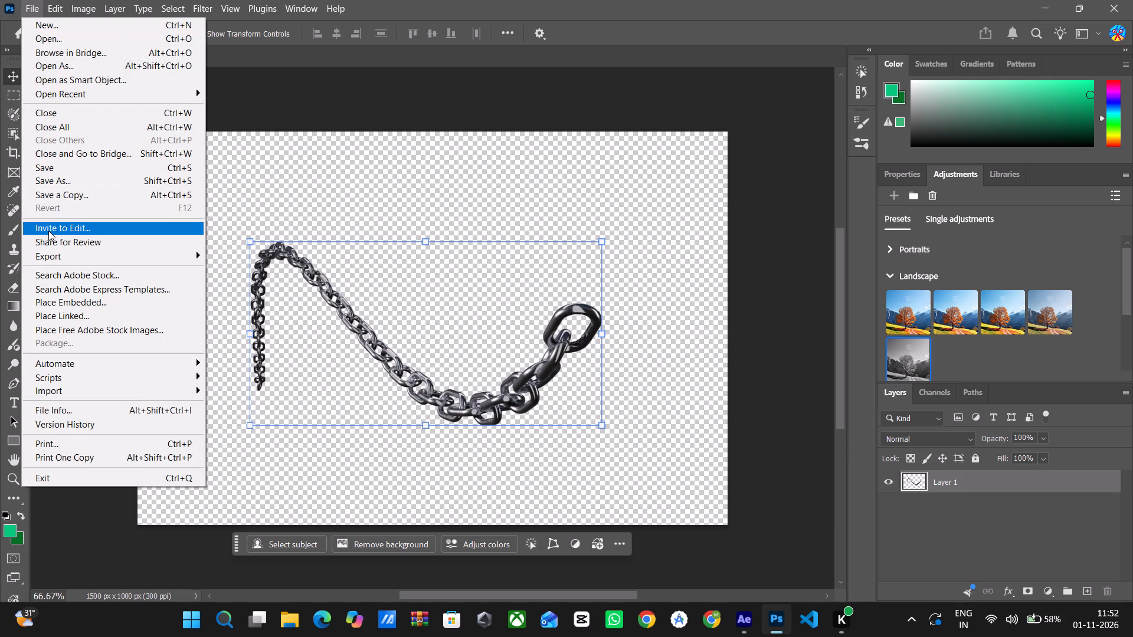
pyautogui.click(48, 251)
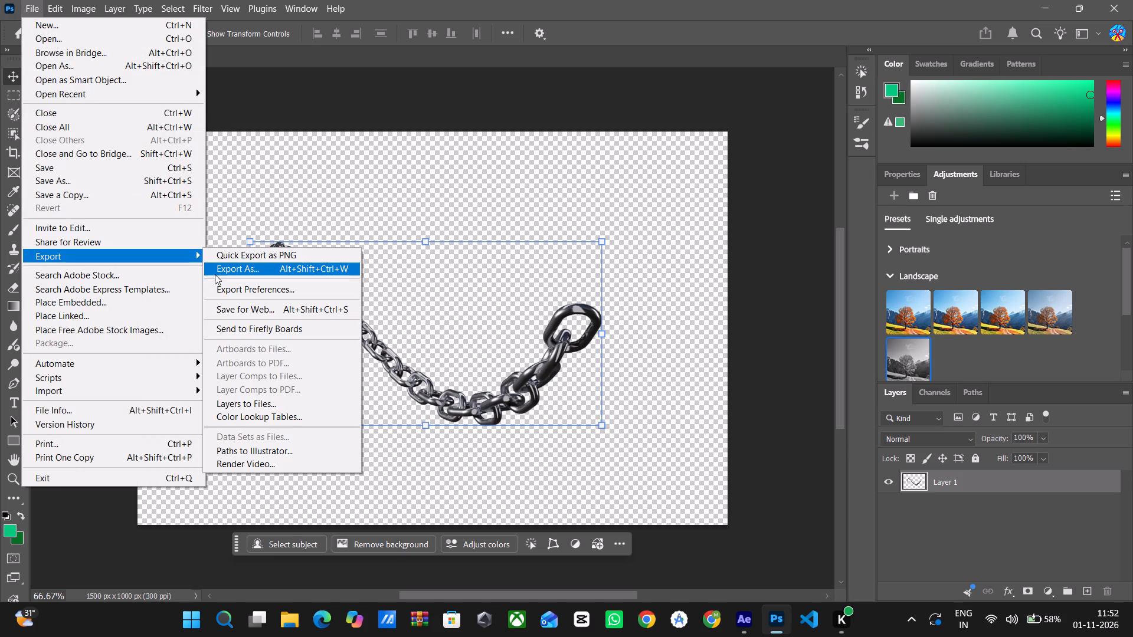
pyautogui.click(220, 262)
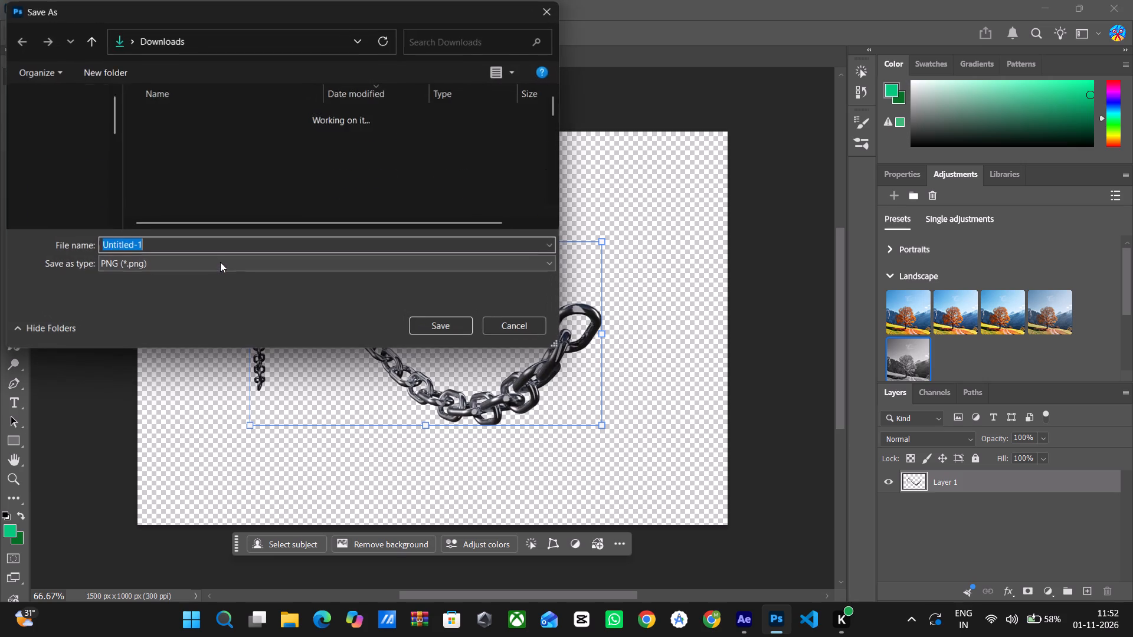
pyautogui.write('chain')
pyautogui.press('Return')
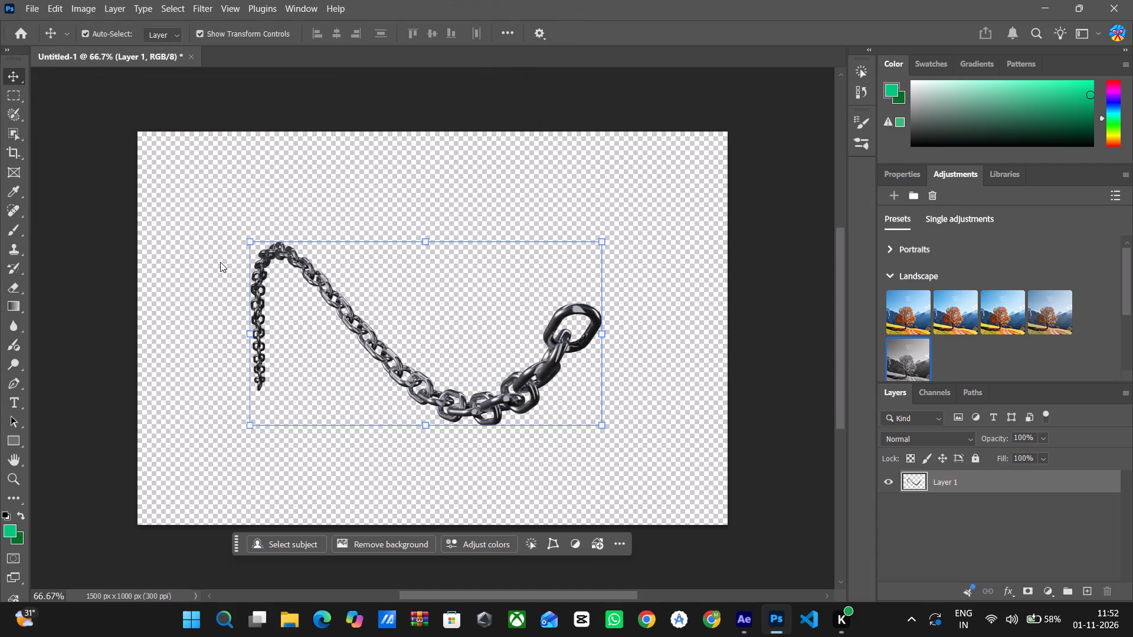
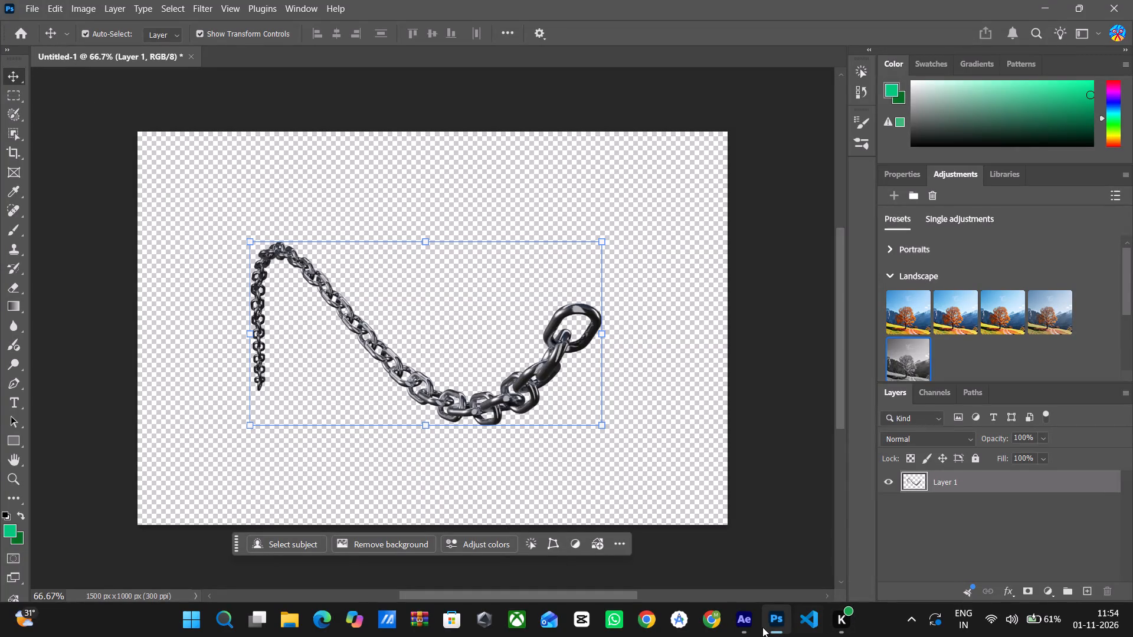
# Switch to After Effects and import the chain PNG from the Downloads folder into the project as footage.
pyautogui.click(745, 628)
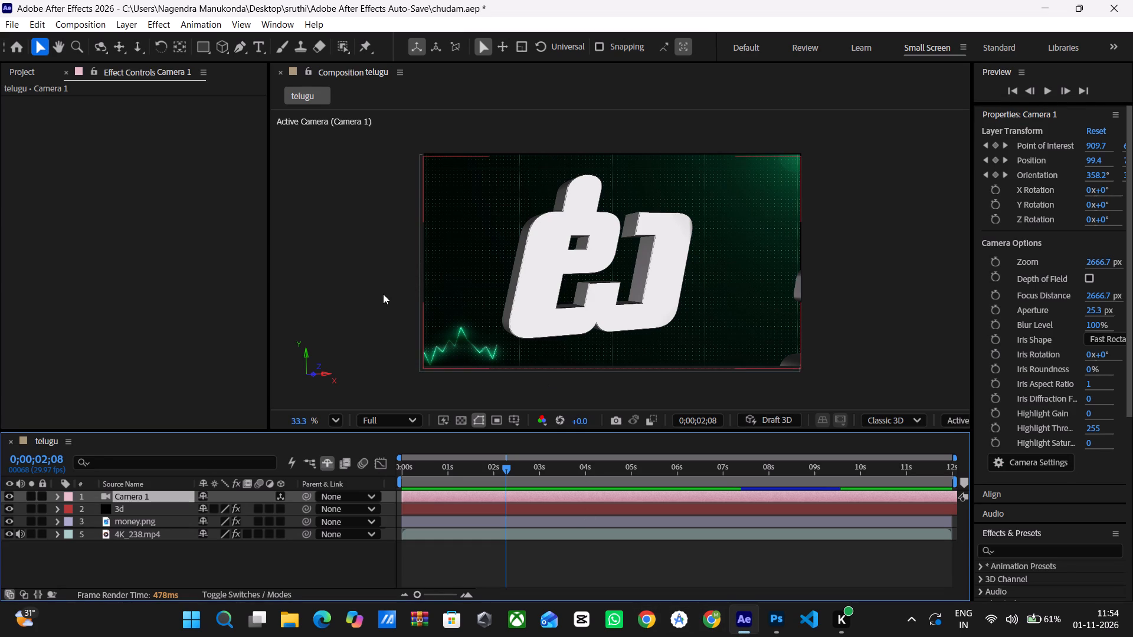
pyautogui.click(32, 70)
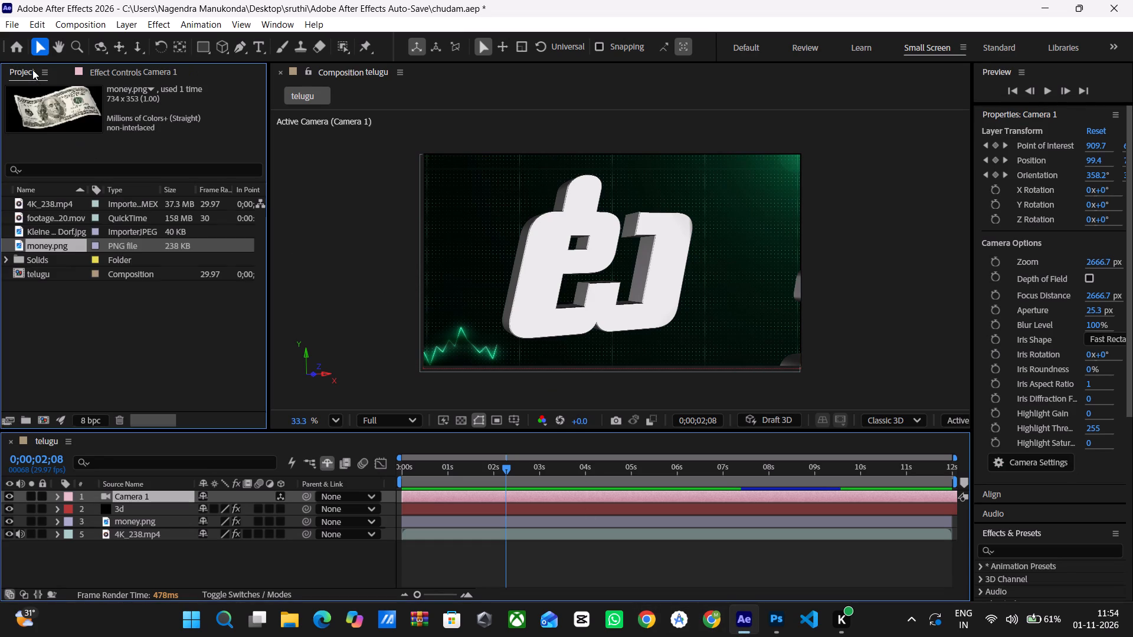
pyautogui.rightClick(77, 284)
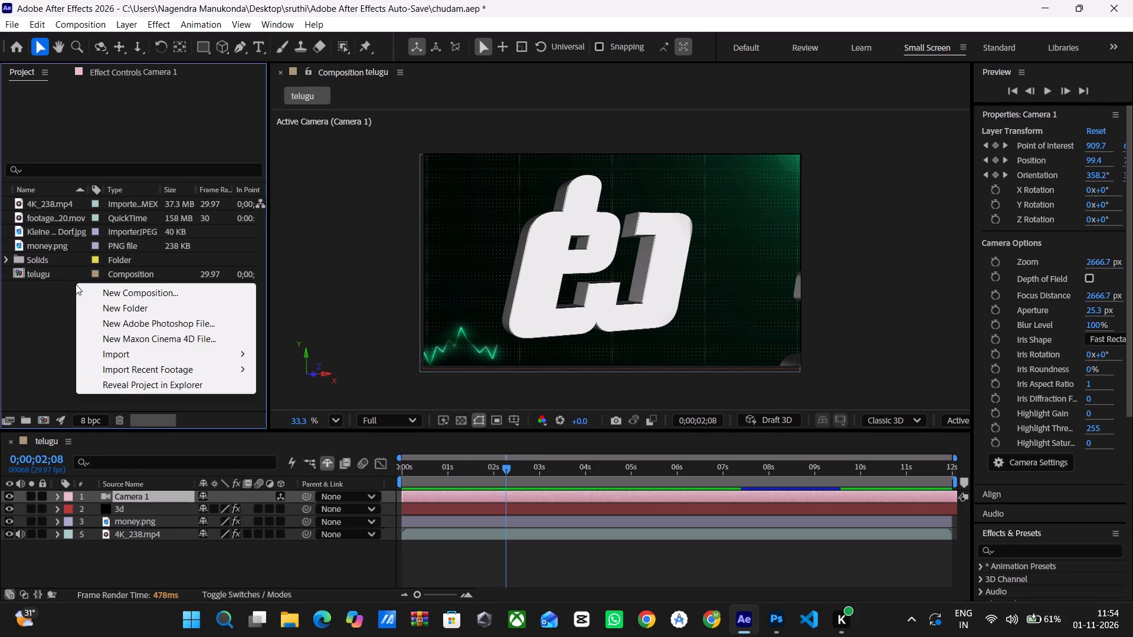
pyautogui.click(110, 356)
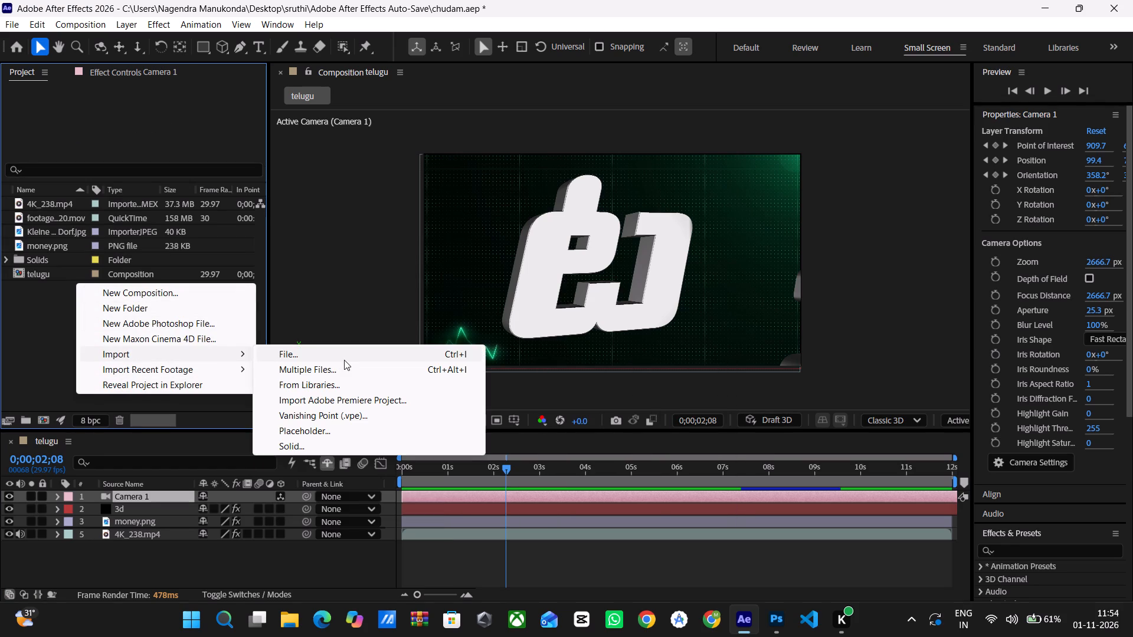
pyautogui.click(344, 360)
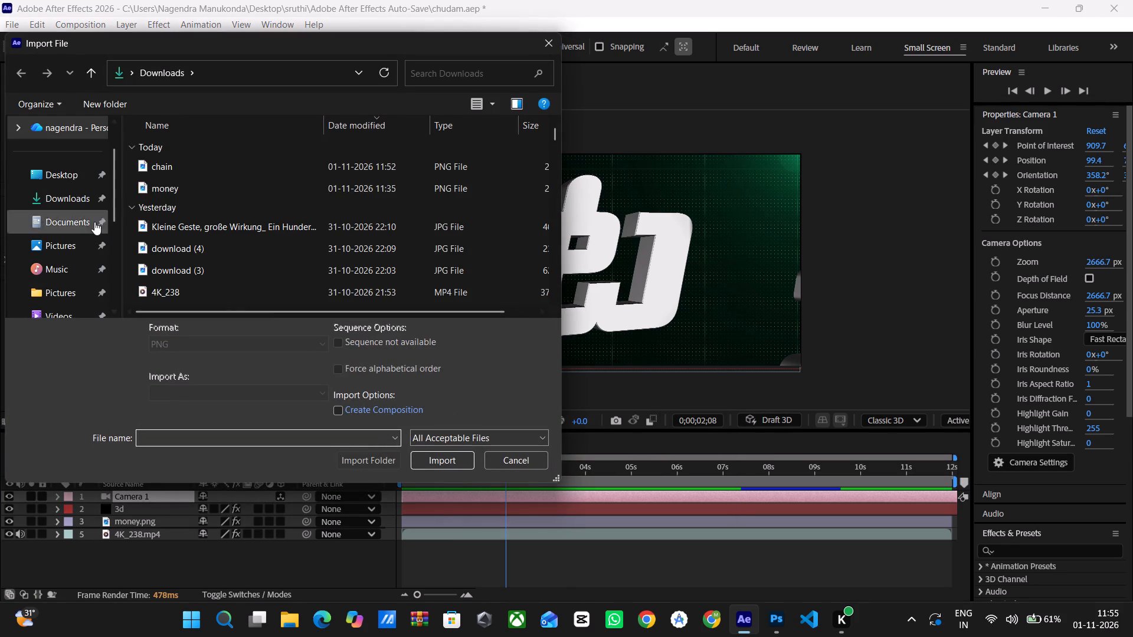
pyautogui.click(157, 169)
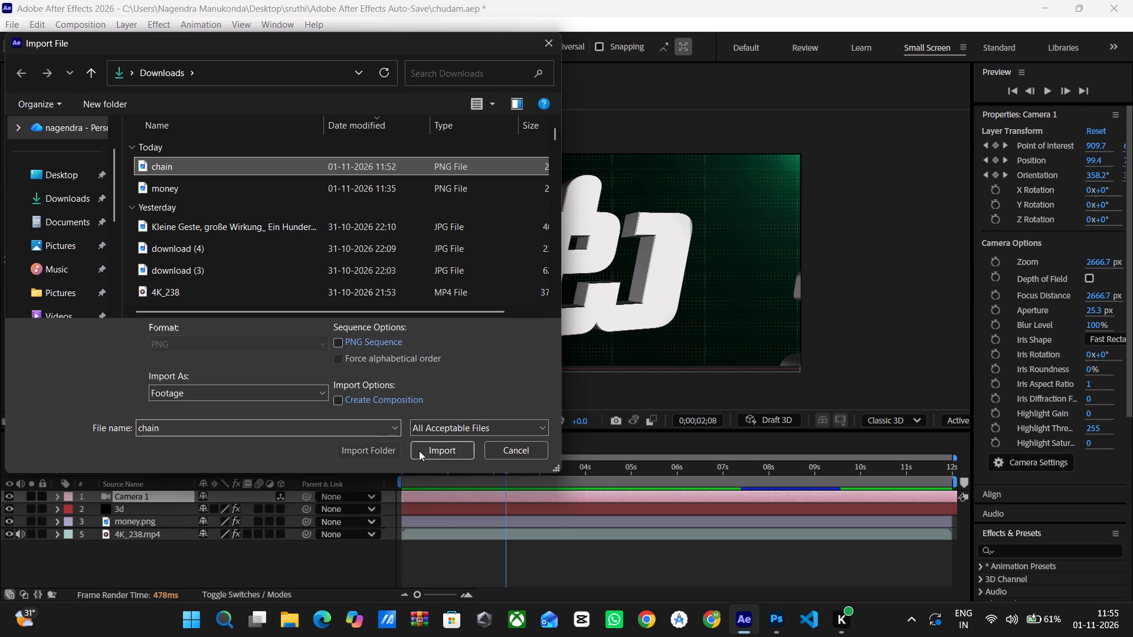
pyautogui.click(420, 451)
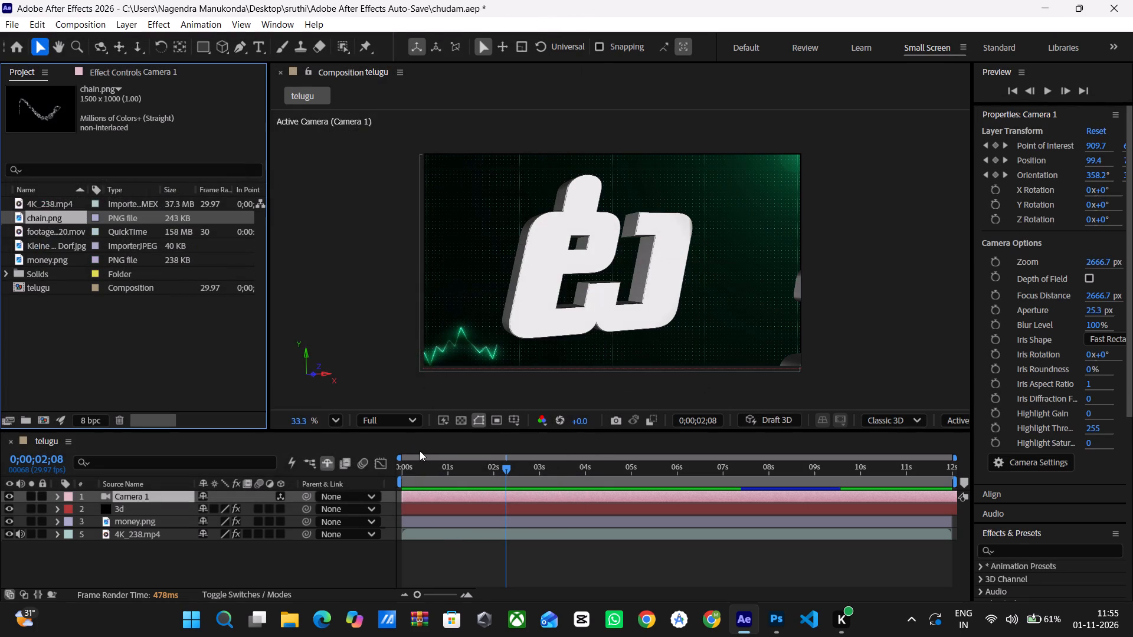
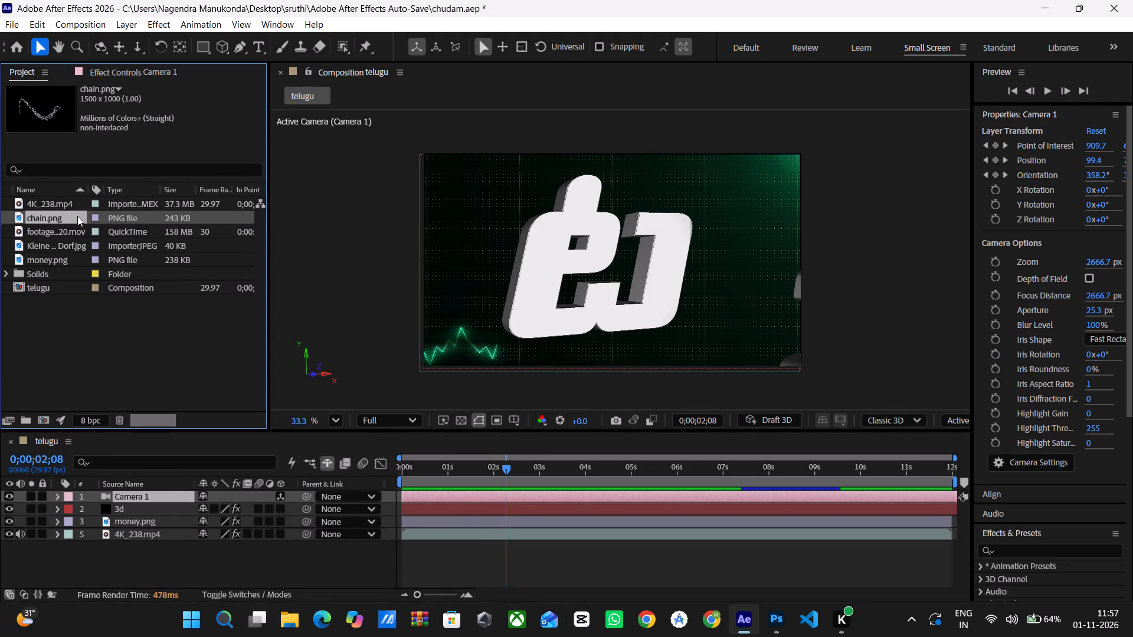
# Add chain.png to the telugu composition as a layer directly below the 3d layer and above money.png.
pyautogui.moveTo(77, 216); pyautogui.dragTo(145, 546)
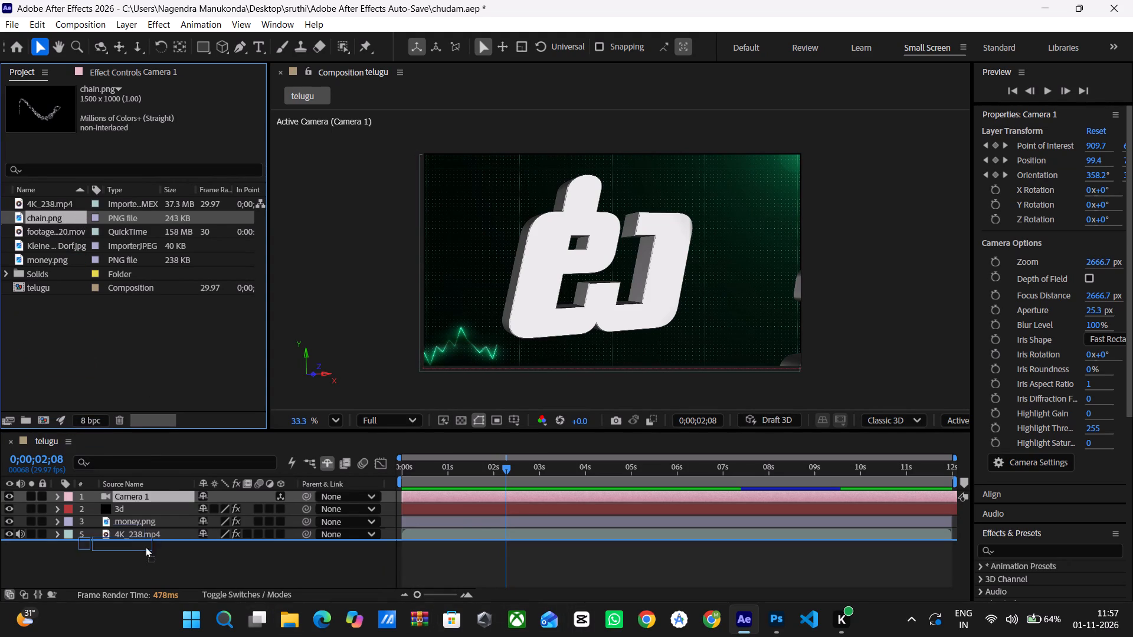
pyautogui.moveTo(145, 546); pyautogui.dragTo(143, 517)
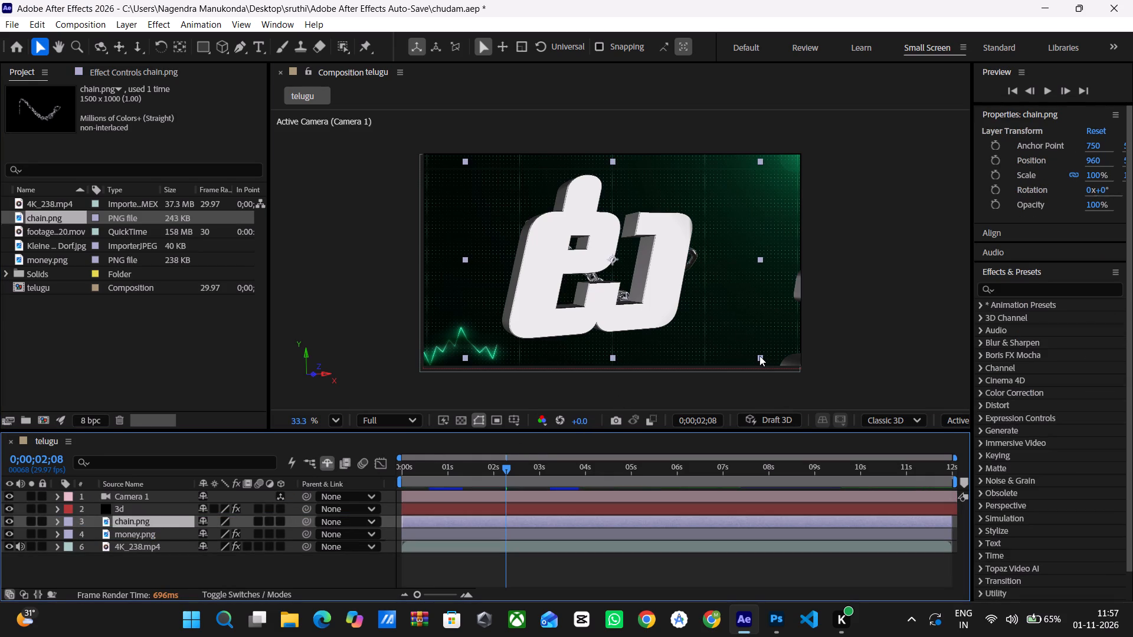
# Enlarge the chain layer uniformly to about 208% and shift it slightly right and down behind the title, to about X 1017.
pyautogui.moveTo(759, 356); pyautogui.dragTo(910, 417)
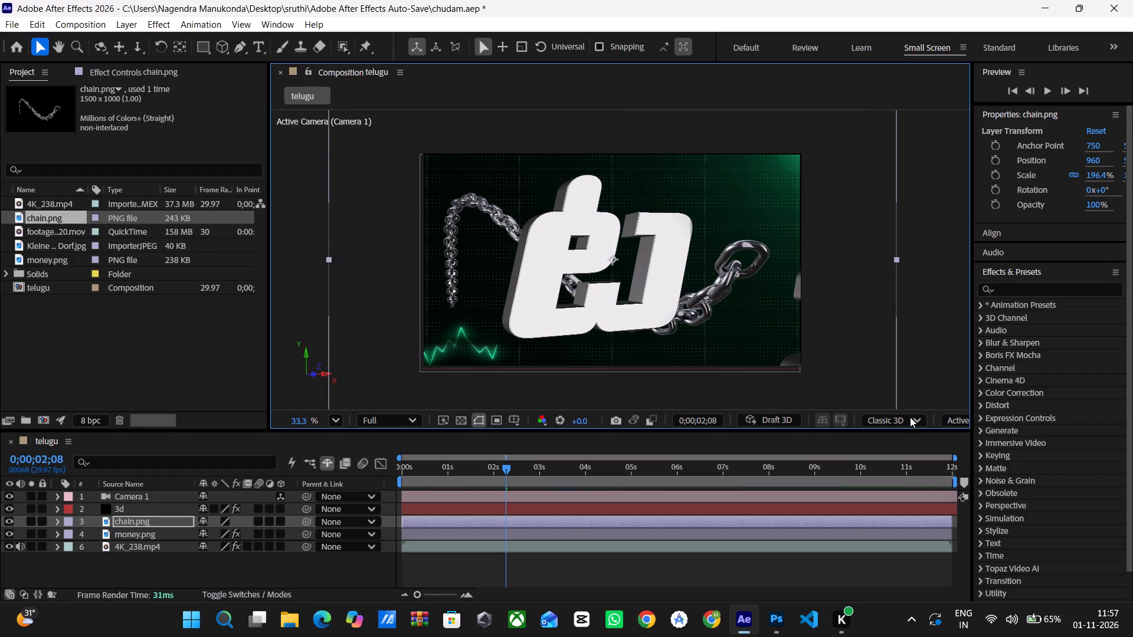
pyautogui.moveTo(910, 417); pyautogui.dragTo(951, 418)
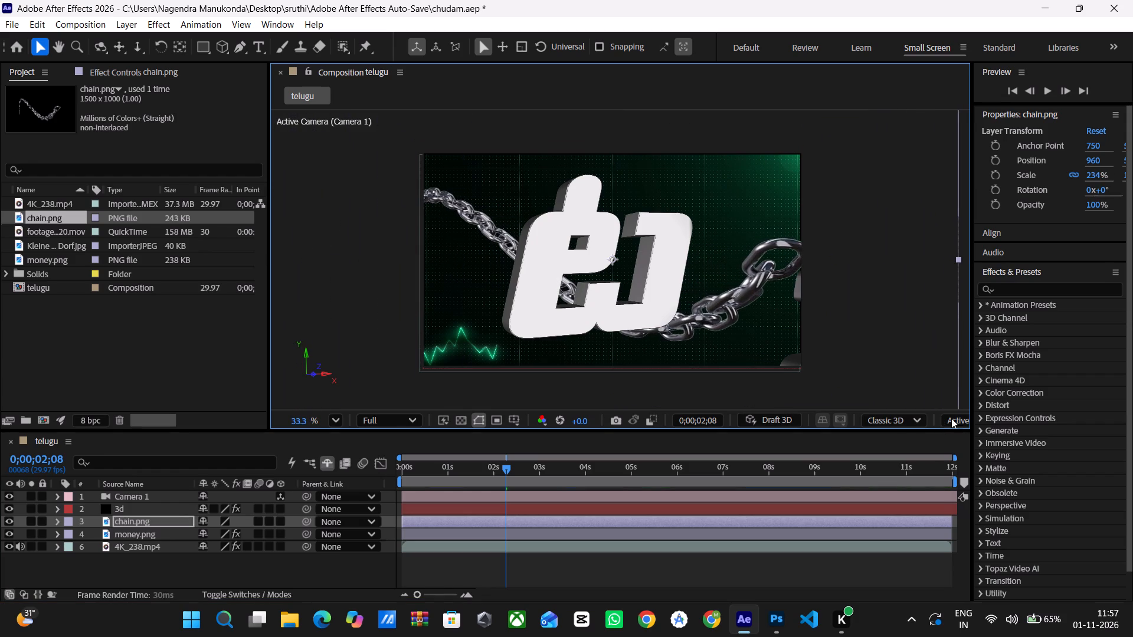
pyautogui.moveTo(951, 418); pyautogui.dragTo(919, 409)
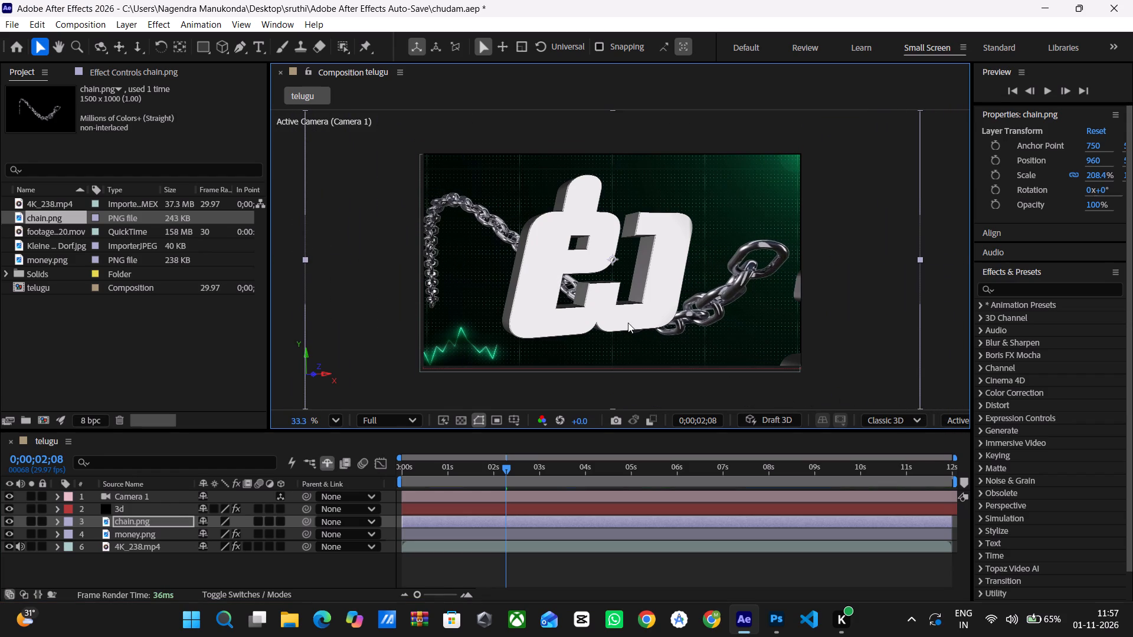
pyautogui.moveTo(608, 259); pyautogui.dragTo(618, 262)
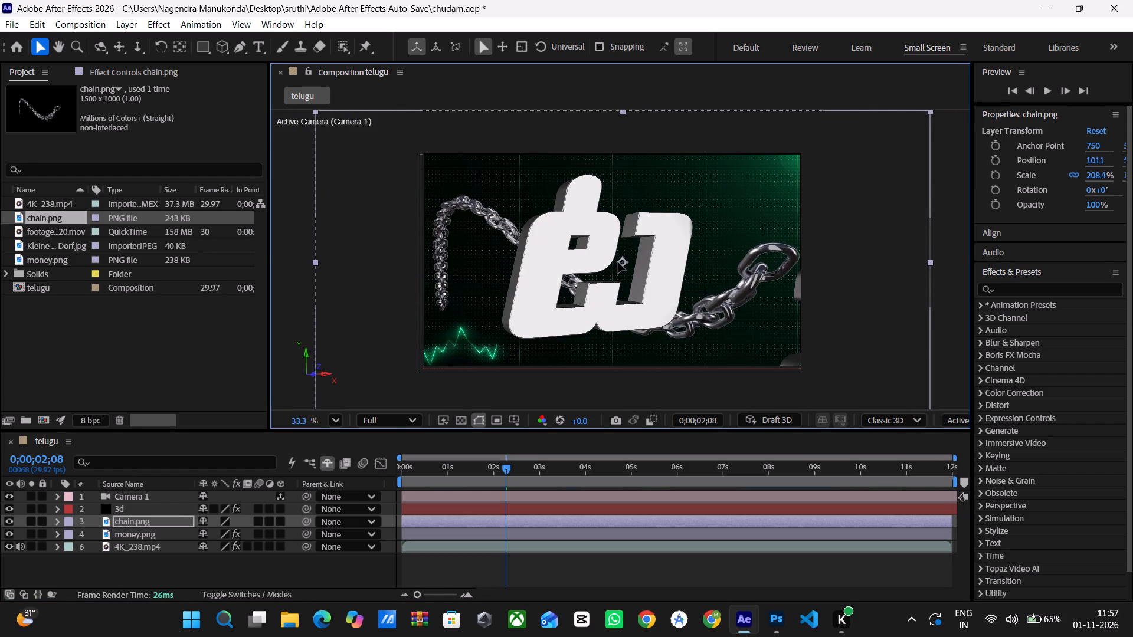
pyautogui.moveTo(618, 262); pyautogui.dragTo(619, 290)
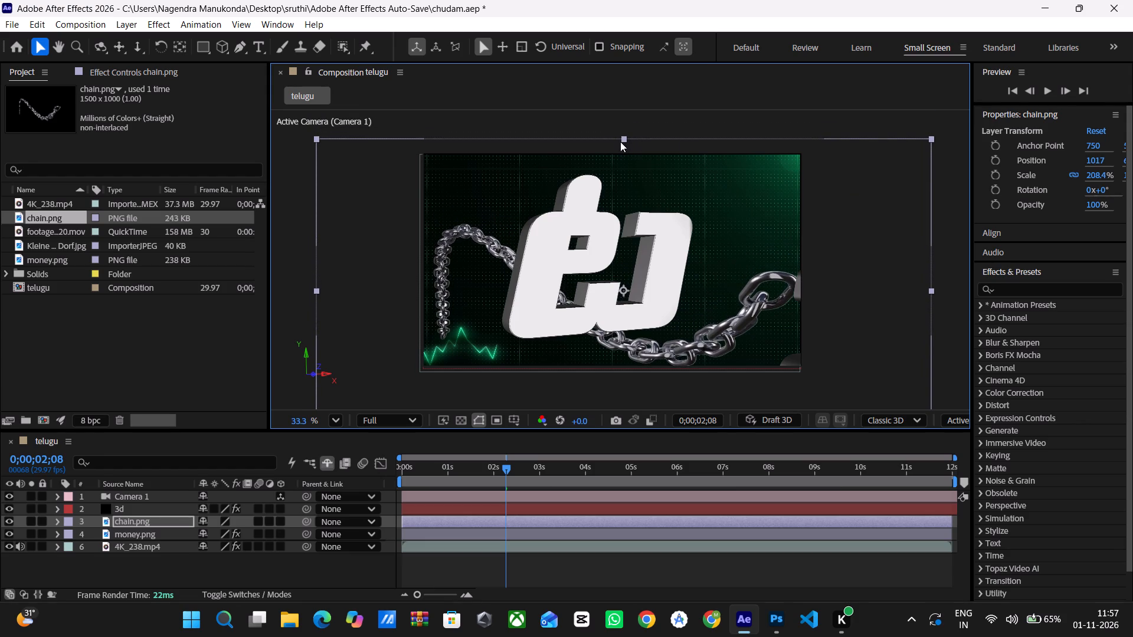
# Stretch the chain layer vertically, keeping its width at about 208%, so its lower loop extends past the frame's bottom edge.
pyautogui.moveTo(620, 141); pyautogui.dragTo(621, 97)
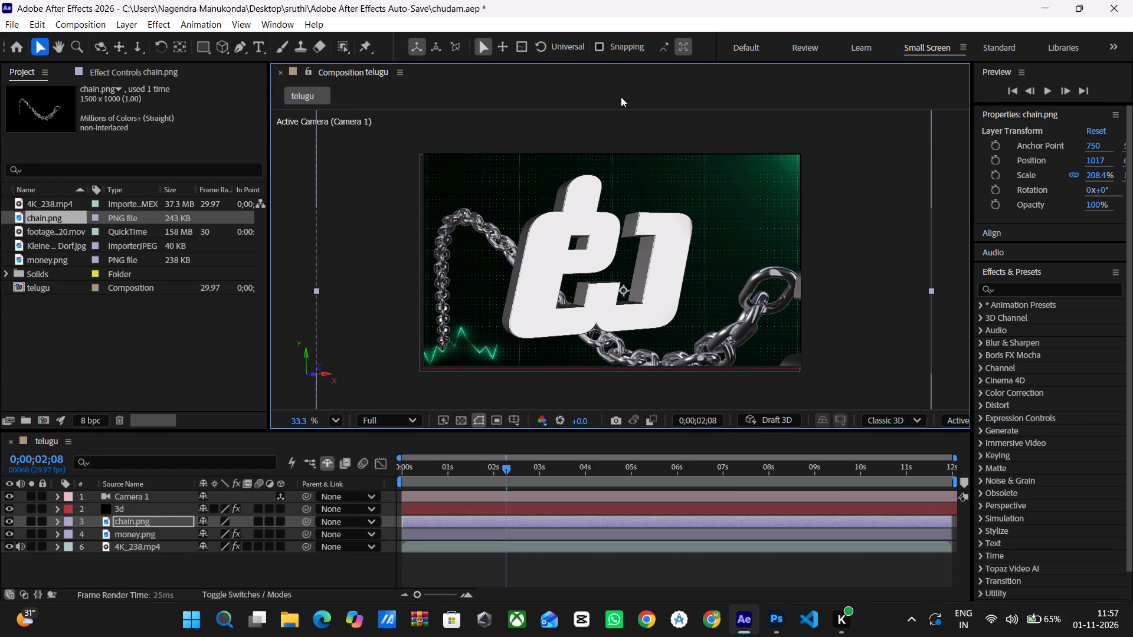
pyautogui.moveTo(621, 97); pyautogui.dragTo(615, 51)
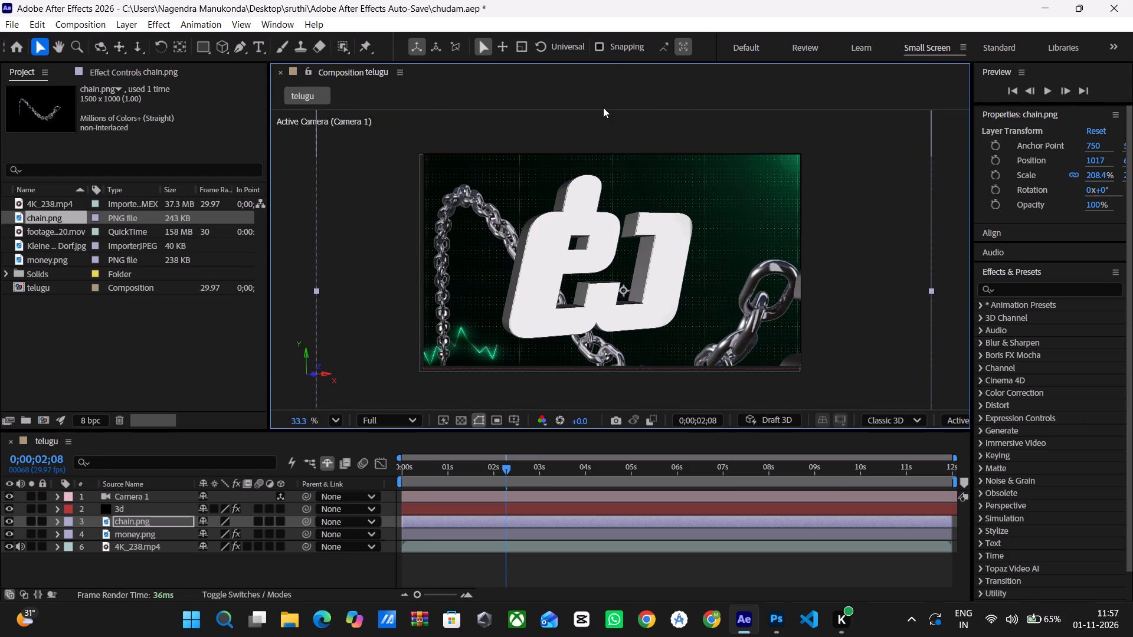
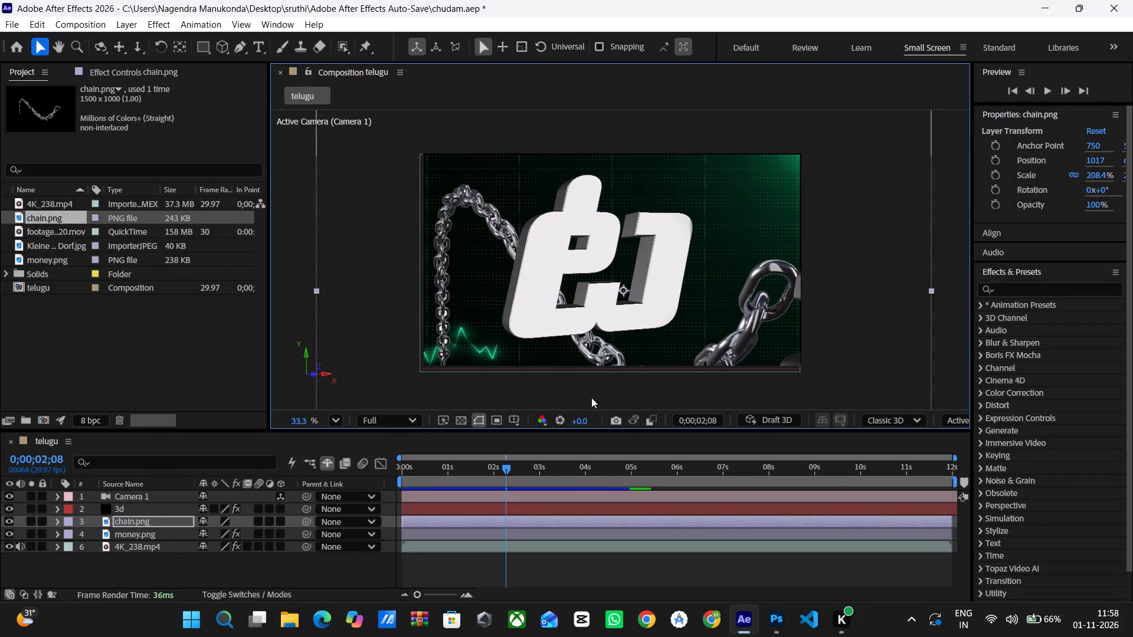
# Preview the telugu composition from the first frame to near its end to check the chain behind the animated title.
pyautogui.press('space')
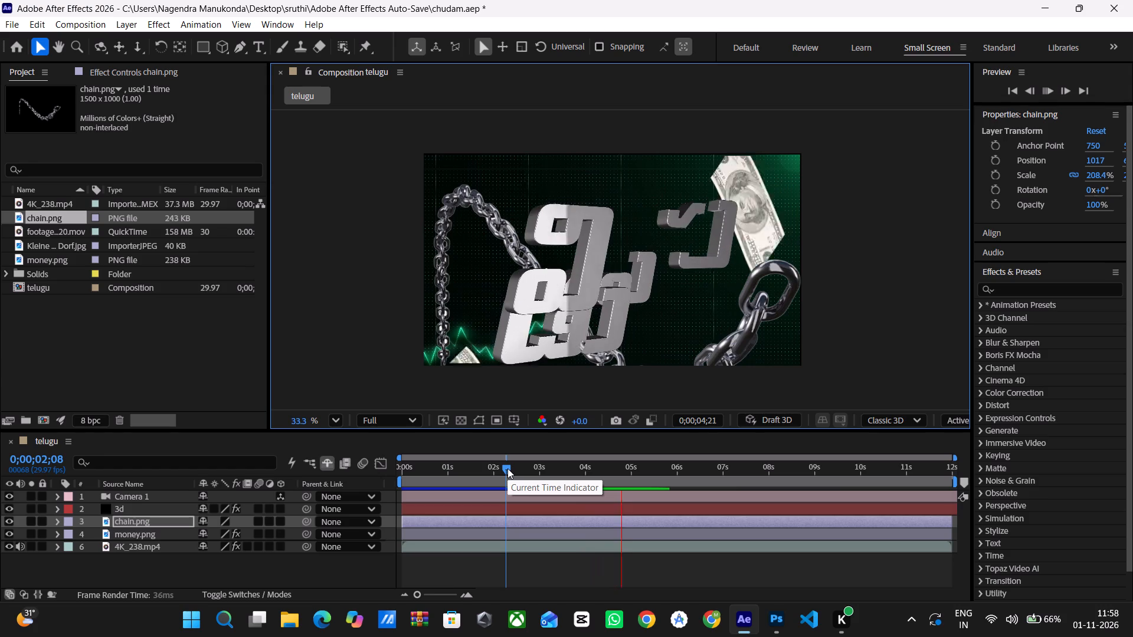
pyautogui.moveTo(507, 468); pyautogui.dragTo(323, 492)
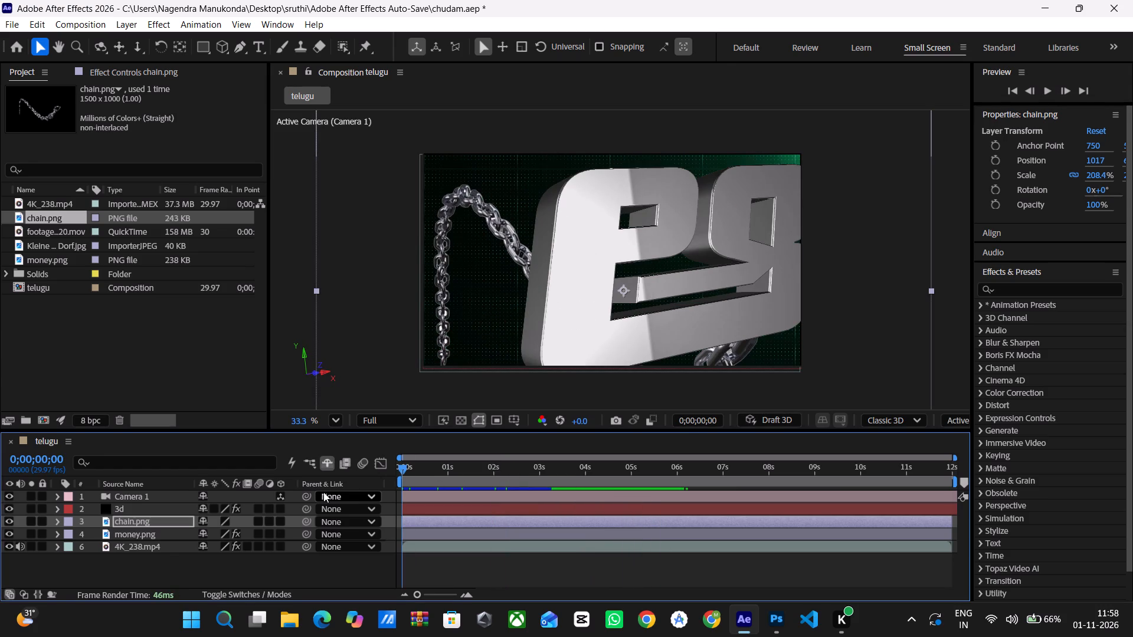
pyautogui.press('space')
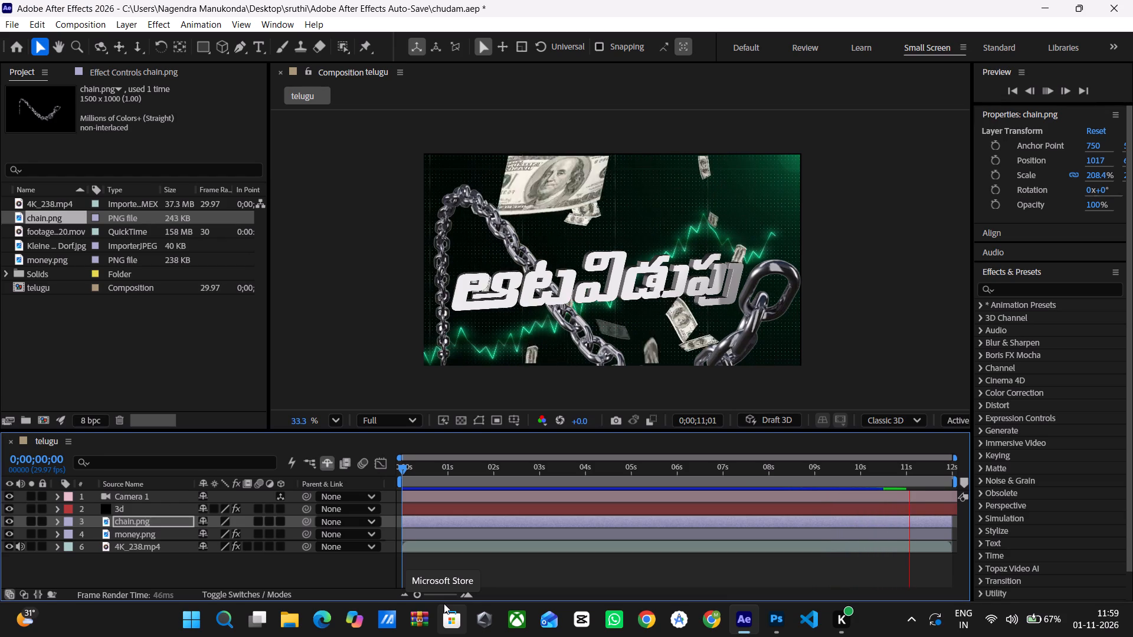
pyautogui.press('space')
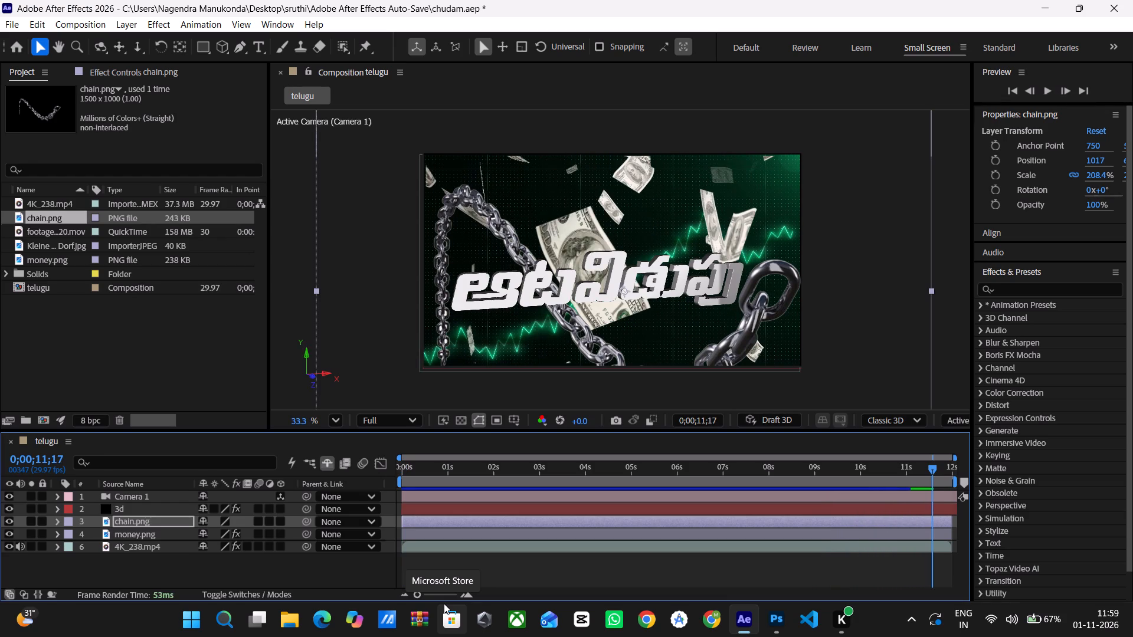